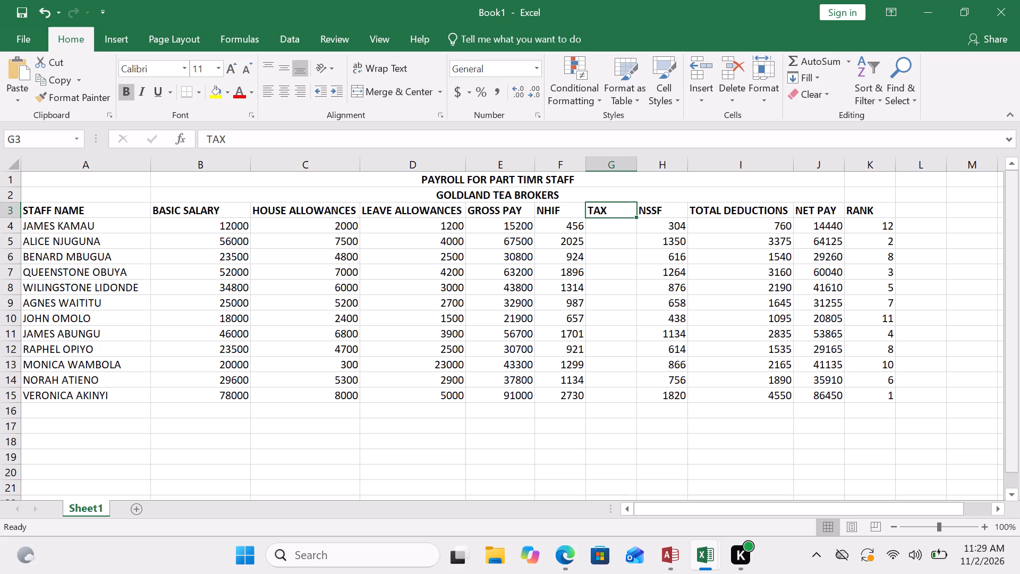
# Save the payroll workbook.
pyautogui.scroll(-1, 906, 368)
pyautogui.hotkey('ctrl', 's')
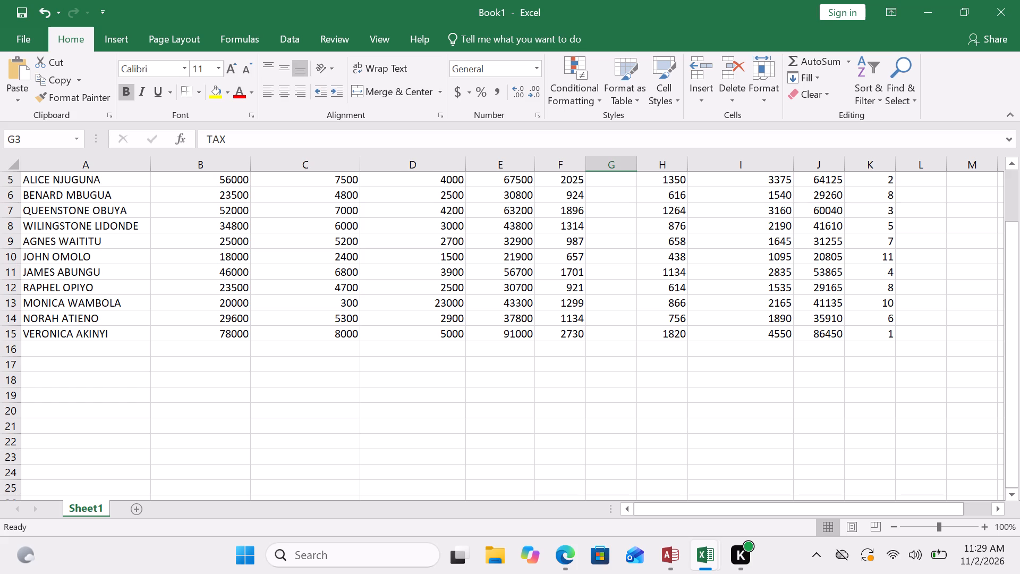
pyautogui.scroll(3, 863, 234)
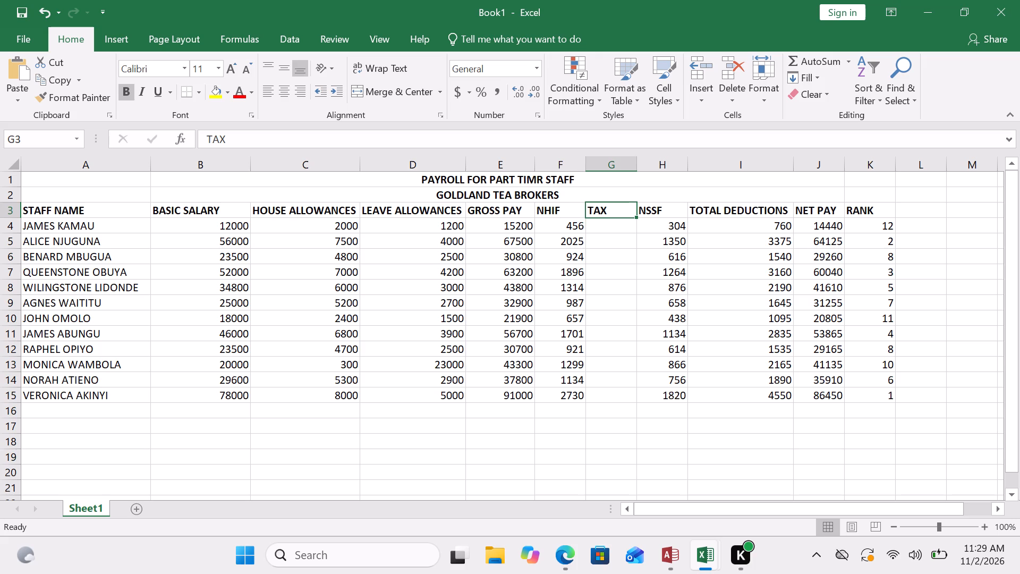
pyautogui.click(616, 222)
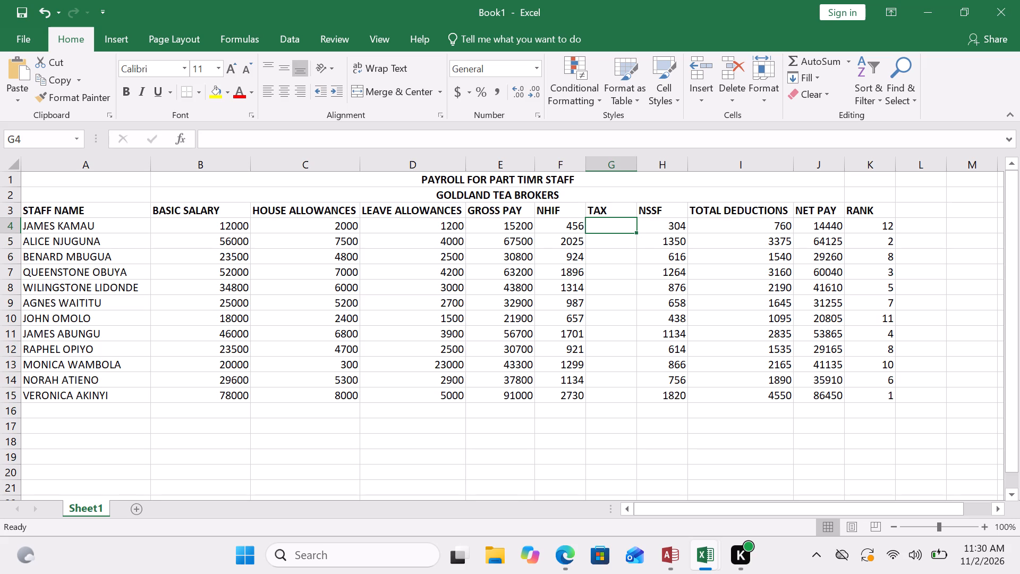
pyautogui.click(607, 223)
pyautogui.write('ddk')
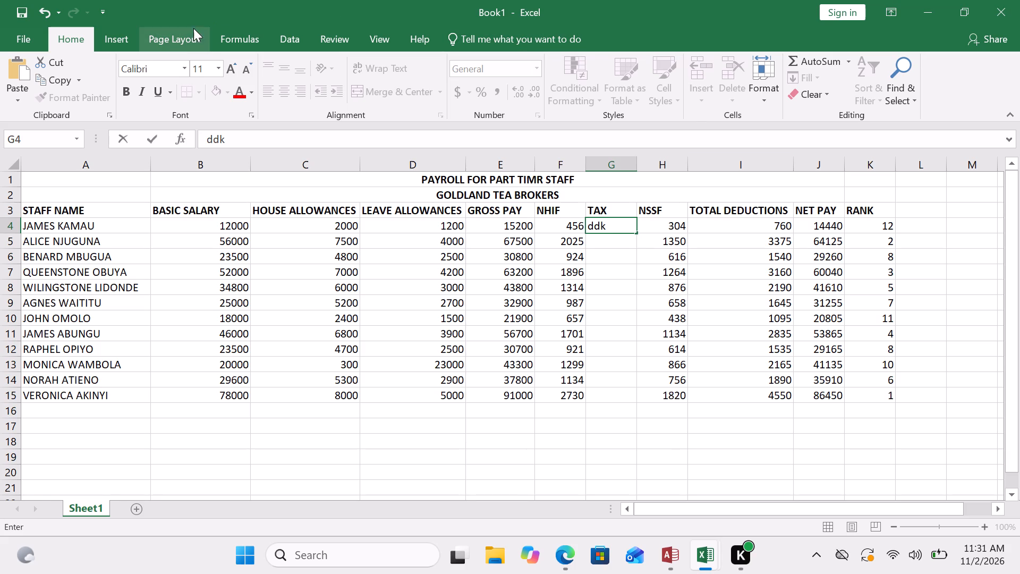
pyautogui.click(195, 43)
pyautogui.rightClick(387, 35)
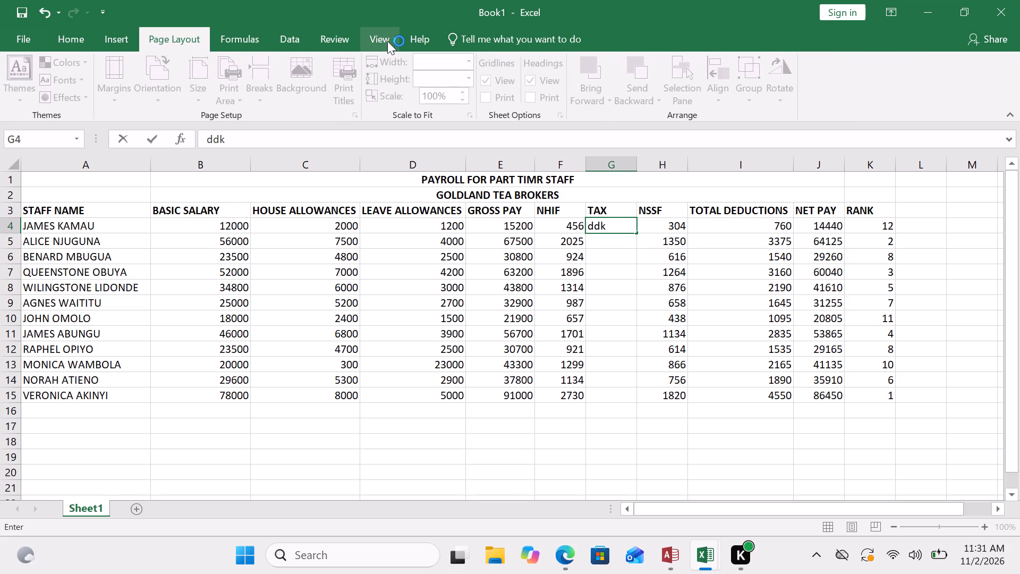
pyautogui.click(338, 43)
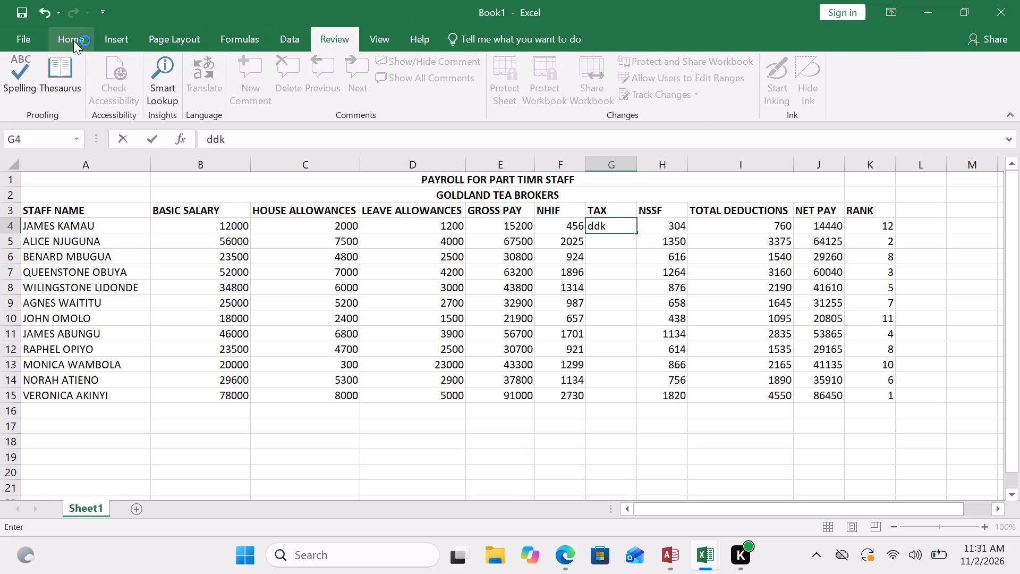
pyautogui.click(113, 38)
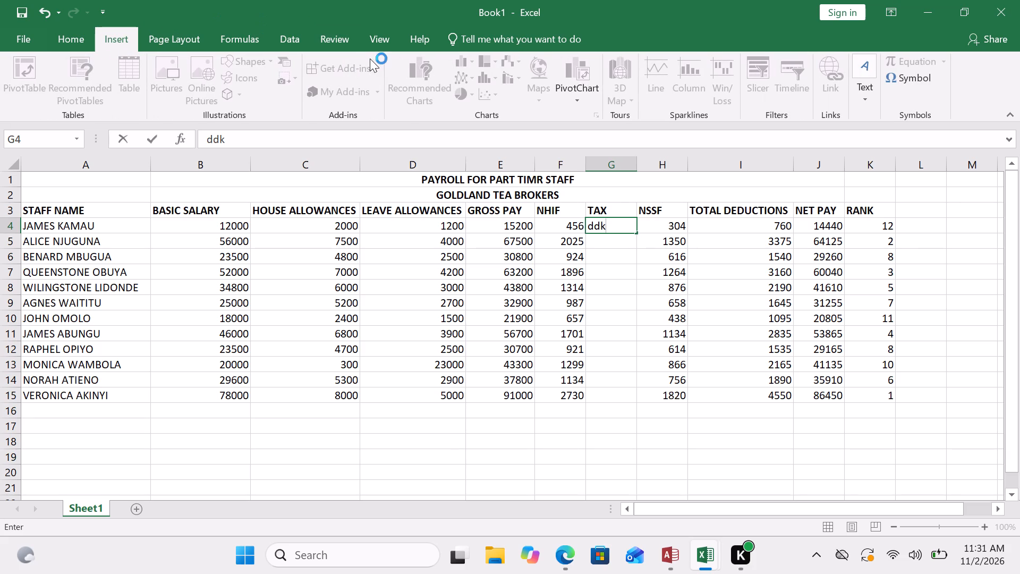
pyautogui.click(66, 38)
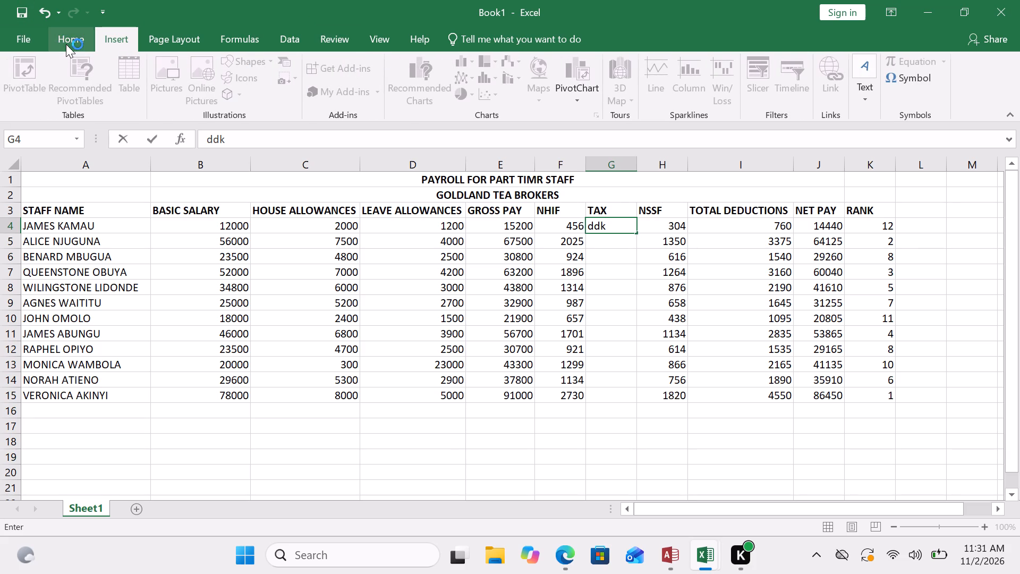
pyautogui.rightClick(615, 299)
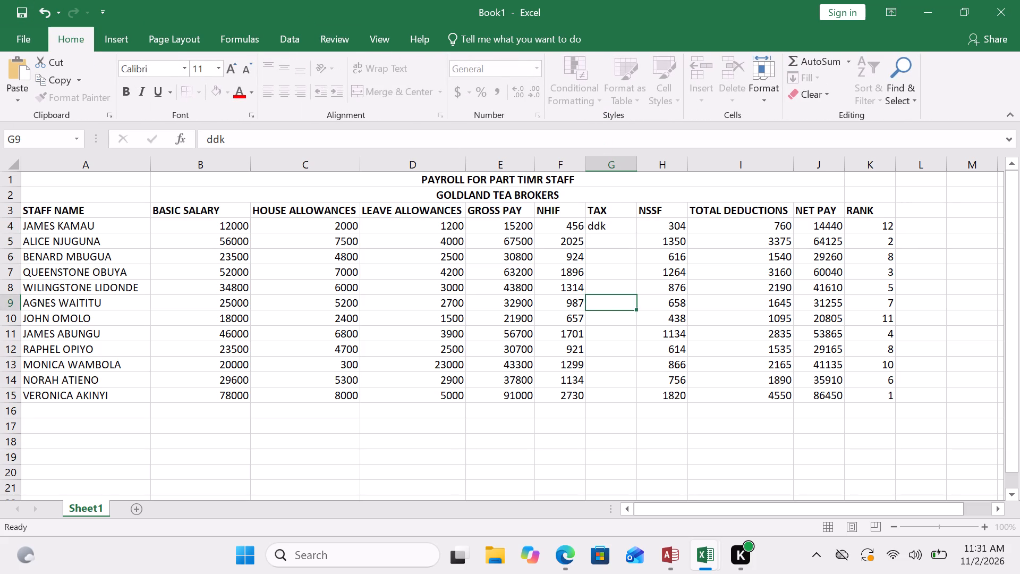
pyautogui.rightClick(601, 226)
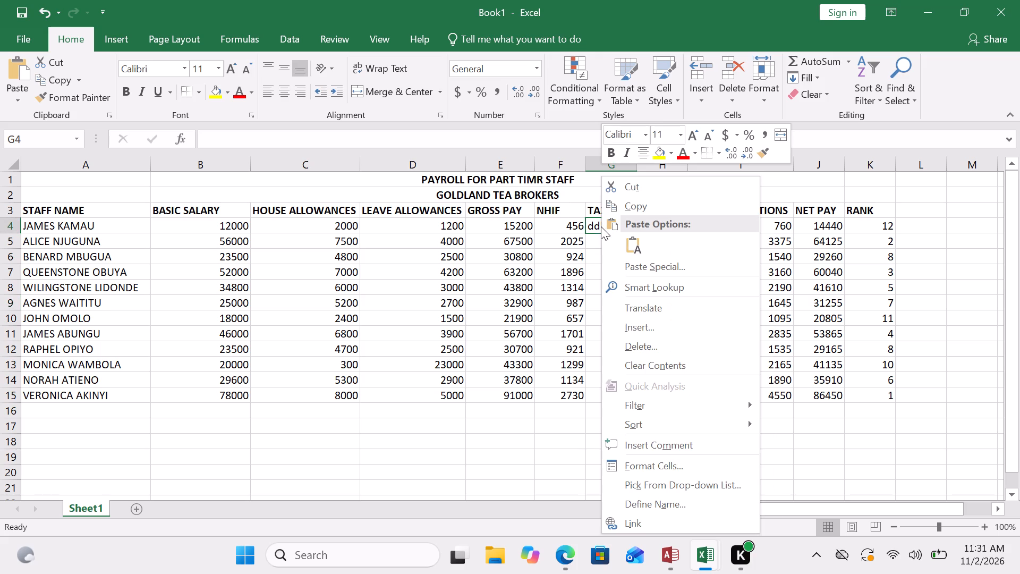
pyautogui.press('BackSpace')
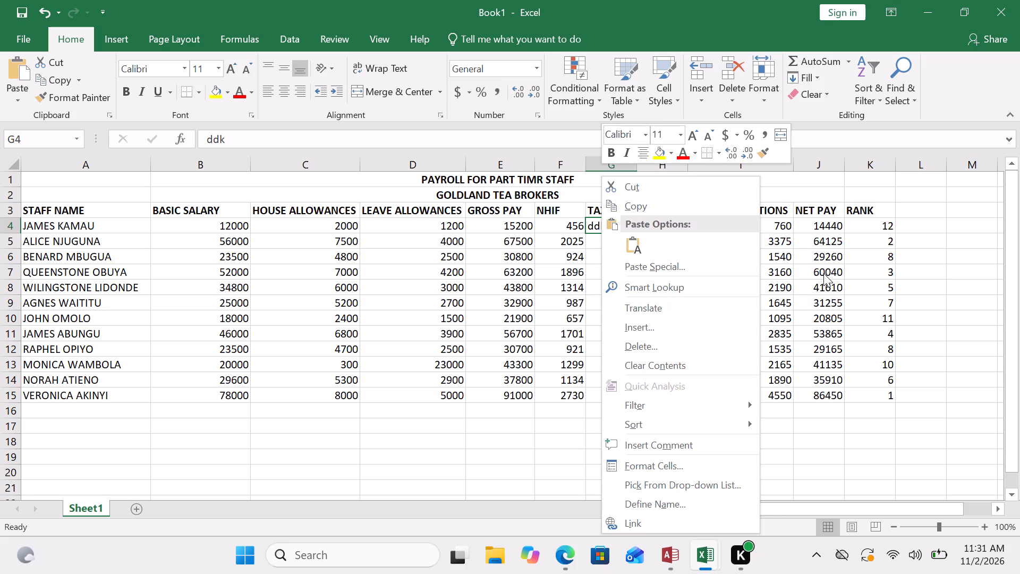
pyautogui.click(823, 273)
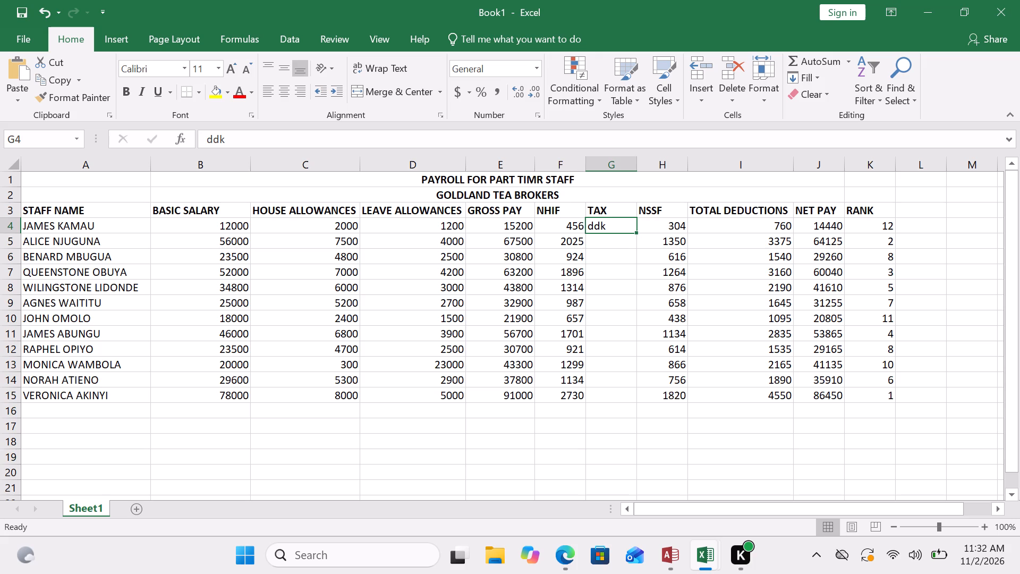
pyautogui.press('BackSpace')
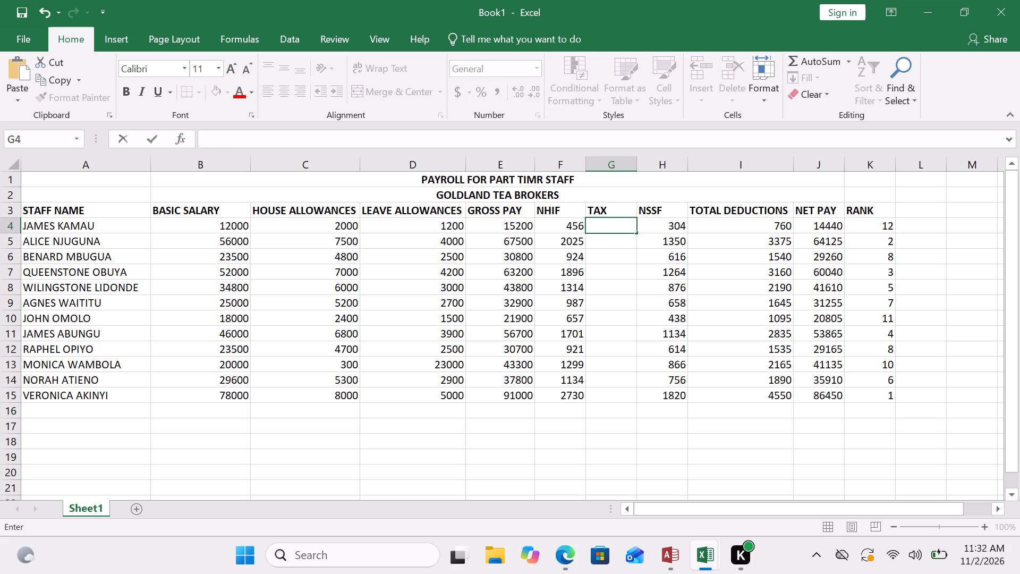
# Delete the empty TAX column from the payroll sheet.
pyautogui.moveTo(615, 214); pyautogui.dragTo(625, 386)
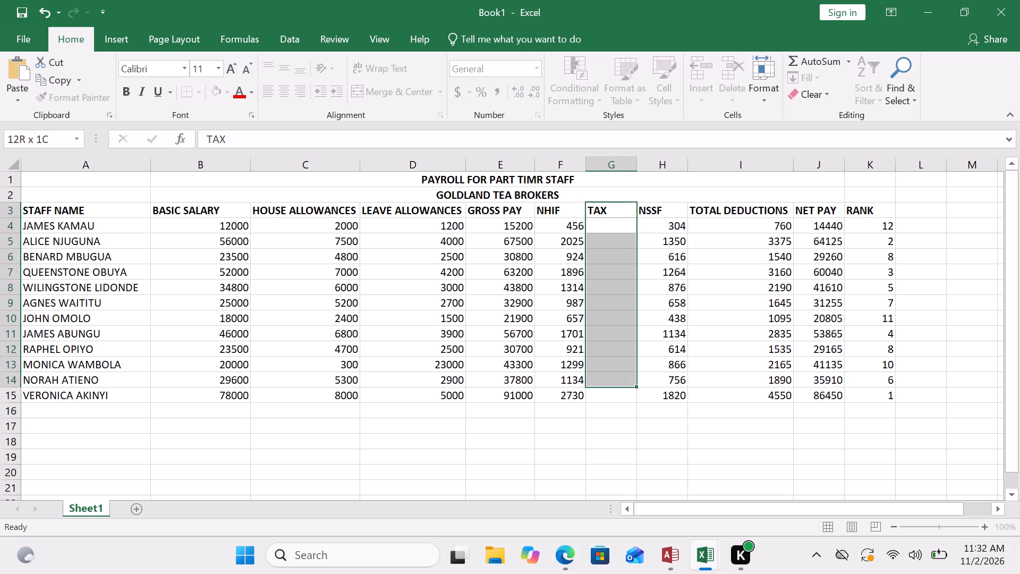
pyautogui.moveTo(625, 386); pyautogui.dragTo(625, 387)
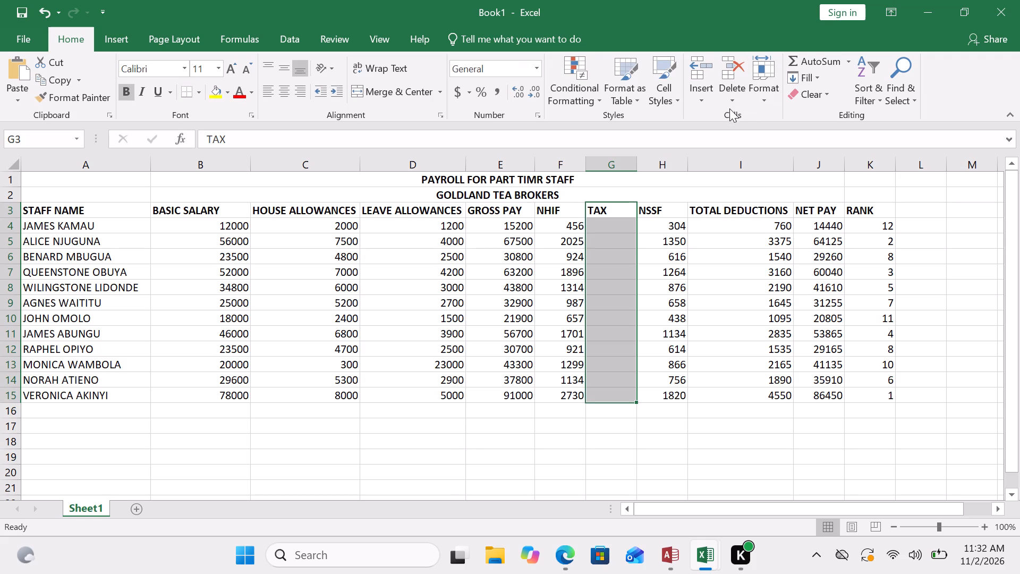
pyautogui.click(734, 93)
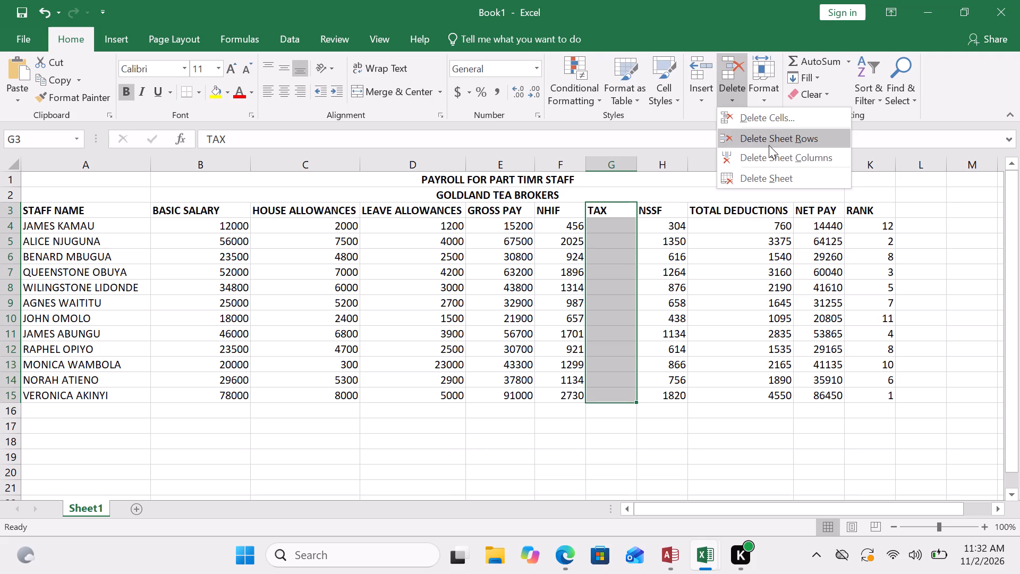
pyautogui.click(769, 154)
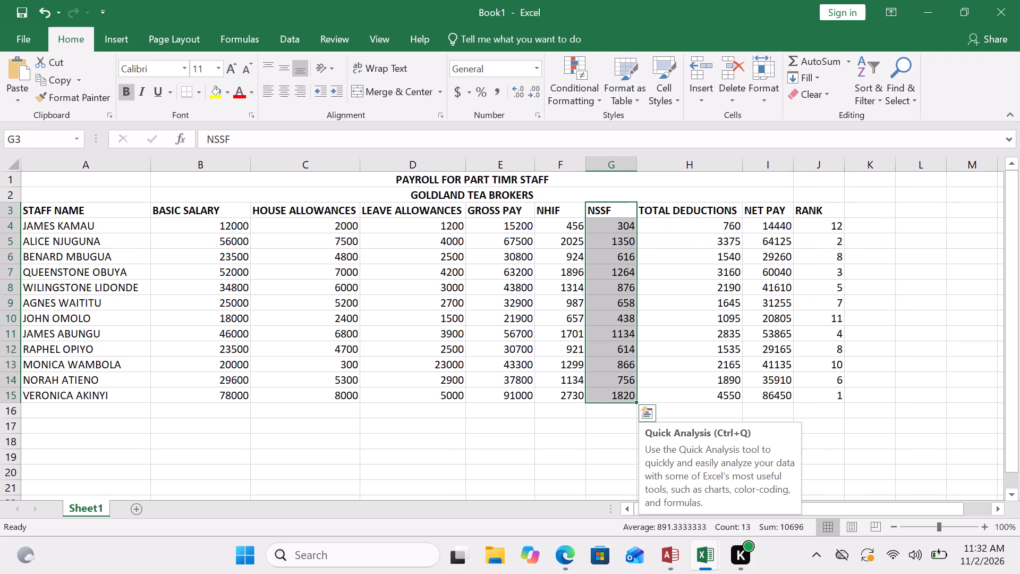
# Save the workbook with the TAX column removed.
pyautogui.doubleClick(890, 284)
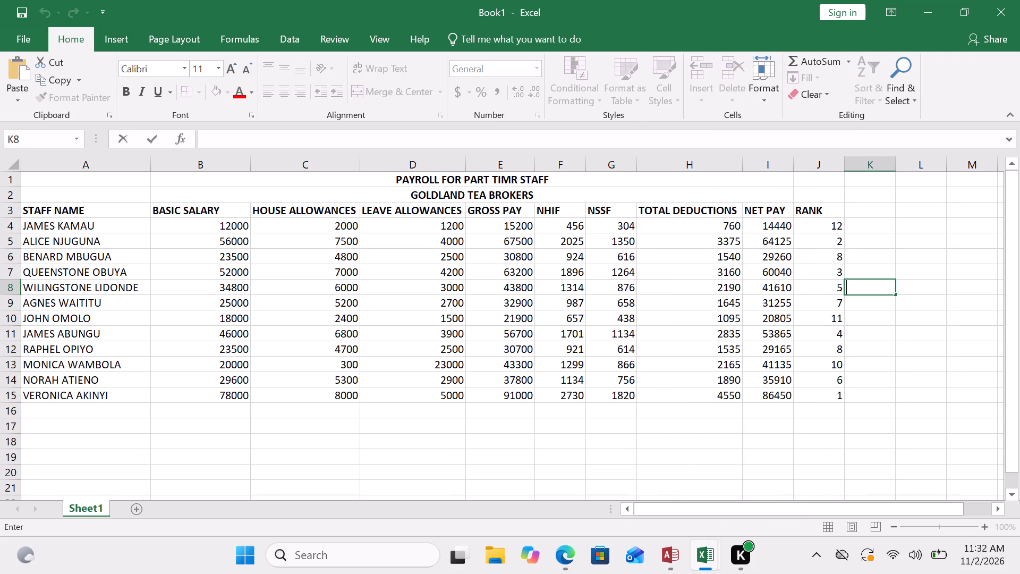
pyautogui.hotkey('ctrl', 's')
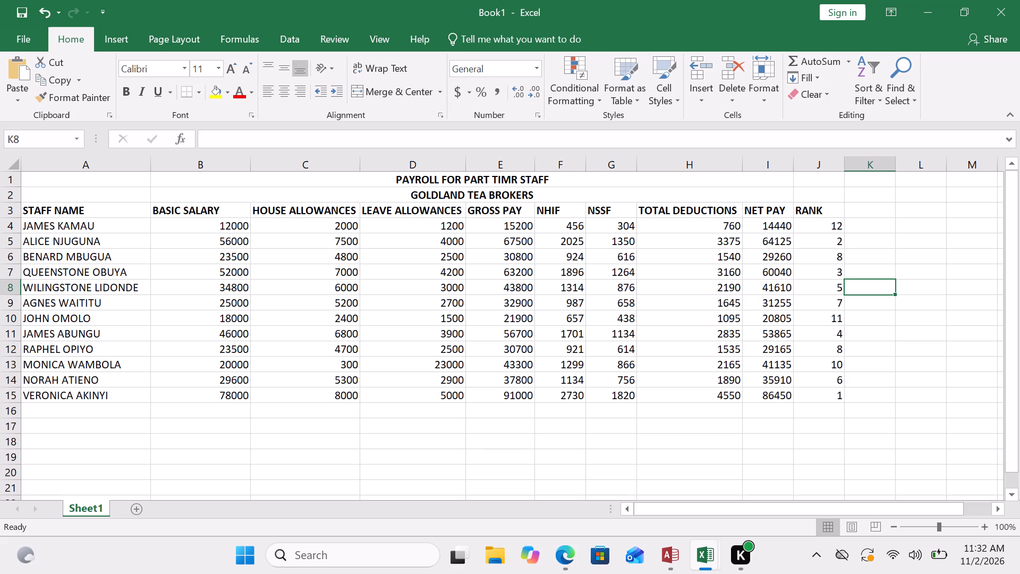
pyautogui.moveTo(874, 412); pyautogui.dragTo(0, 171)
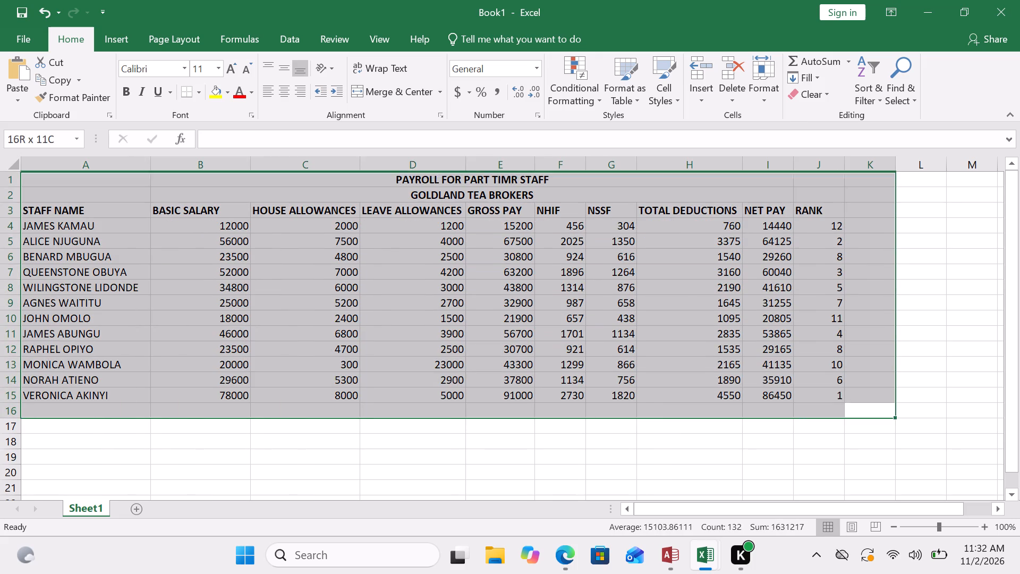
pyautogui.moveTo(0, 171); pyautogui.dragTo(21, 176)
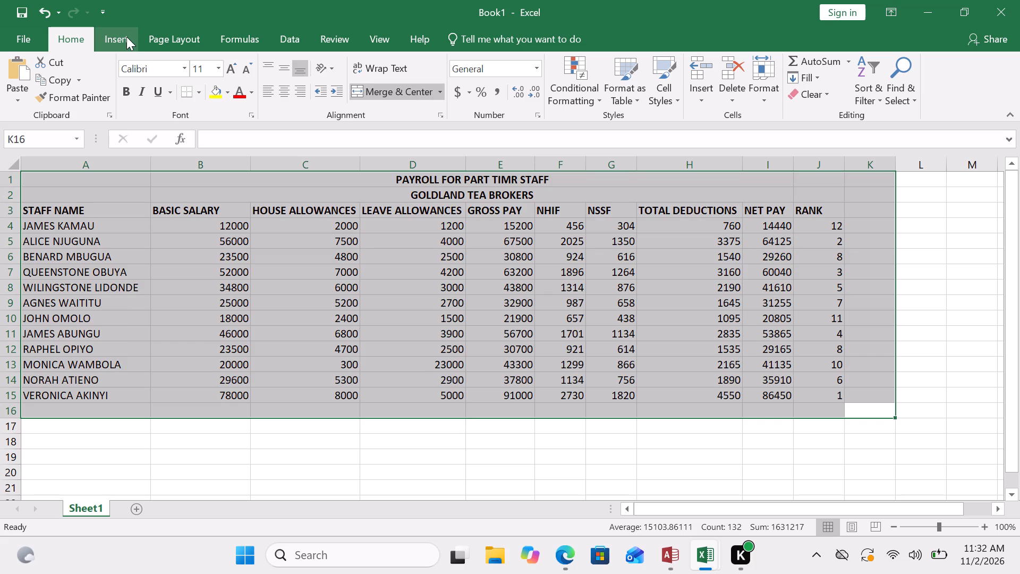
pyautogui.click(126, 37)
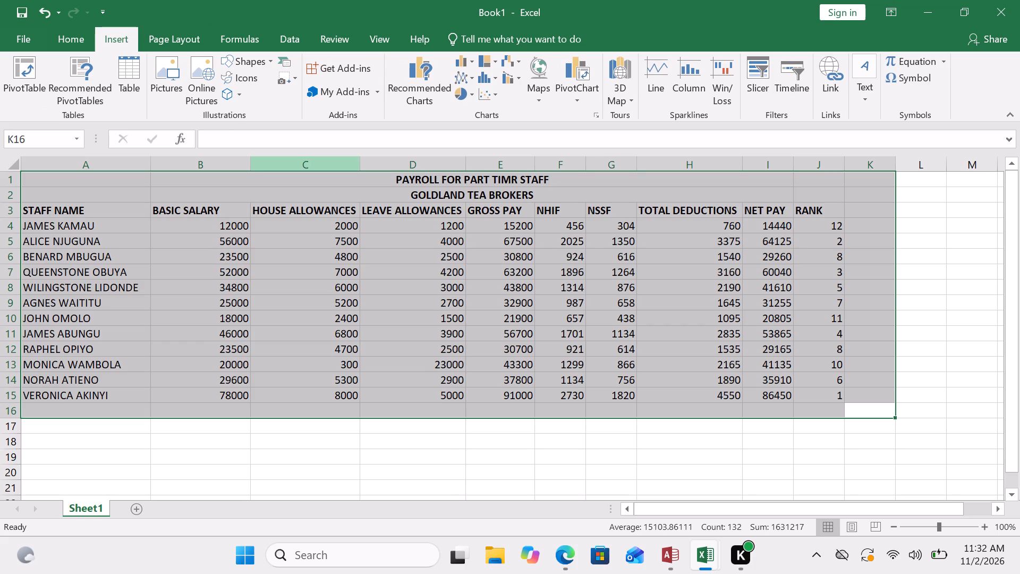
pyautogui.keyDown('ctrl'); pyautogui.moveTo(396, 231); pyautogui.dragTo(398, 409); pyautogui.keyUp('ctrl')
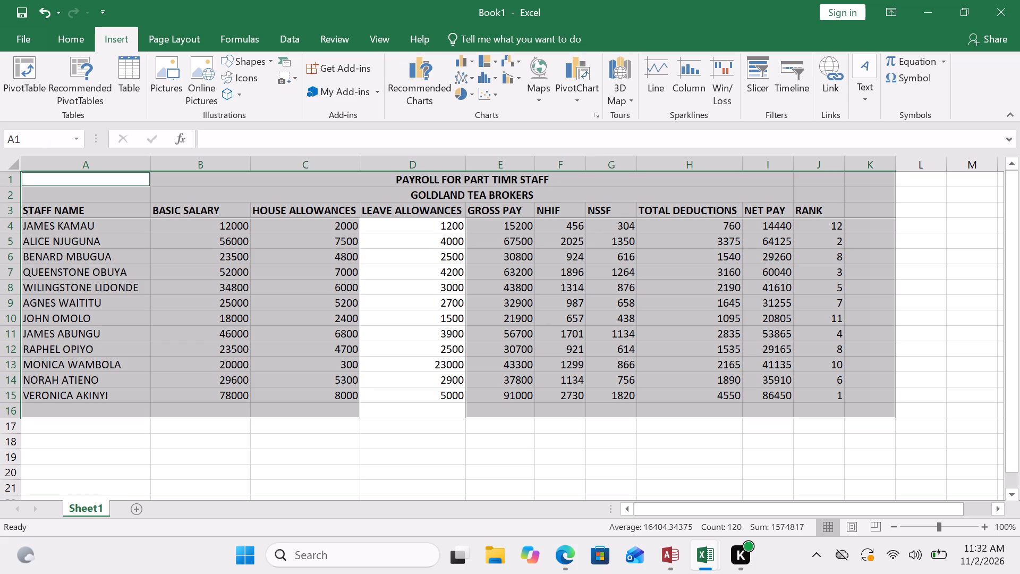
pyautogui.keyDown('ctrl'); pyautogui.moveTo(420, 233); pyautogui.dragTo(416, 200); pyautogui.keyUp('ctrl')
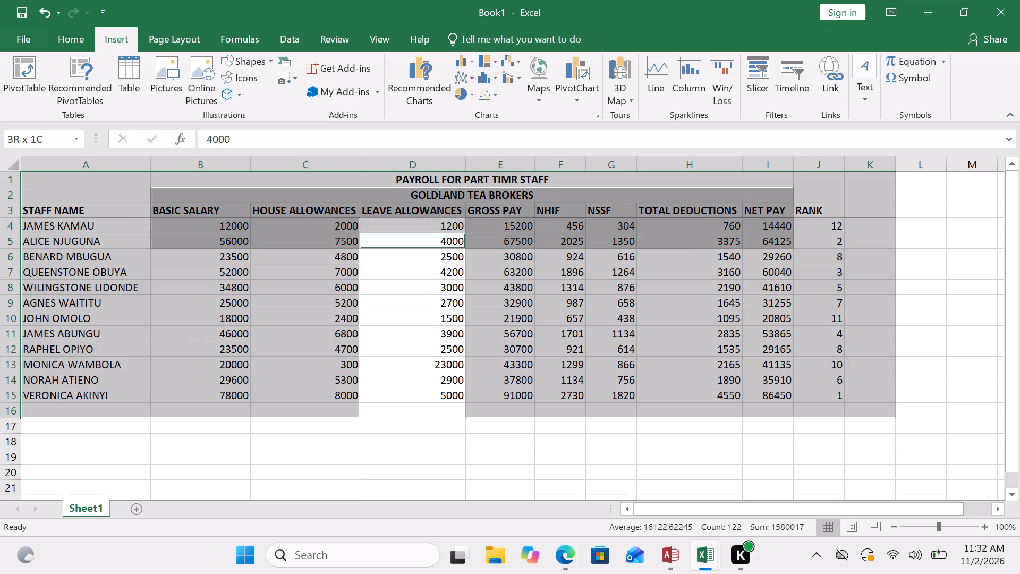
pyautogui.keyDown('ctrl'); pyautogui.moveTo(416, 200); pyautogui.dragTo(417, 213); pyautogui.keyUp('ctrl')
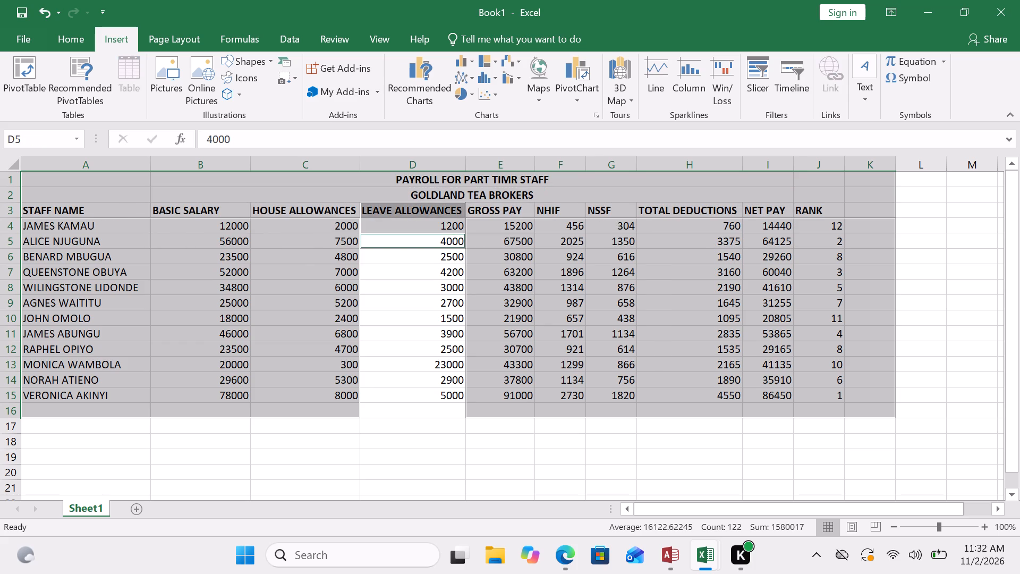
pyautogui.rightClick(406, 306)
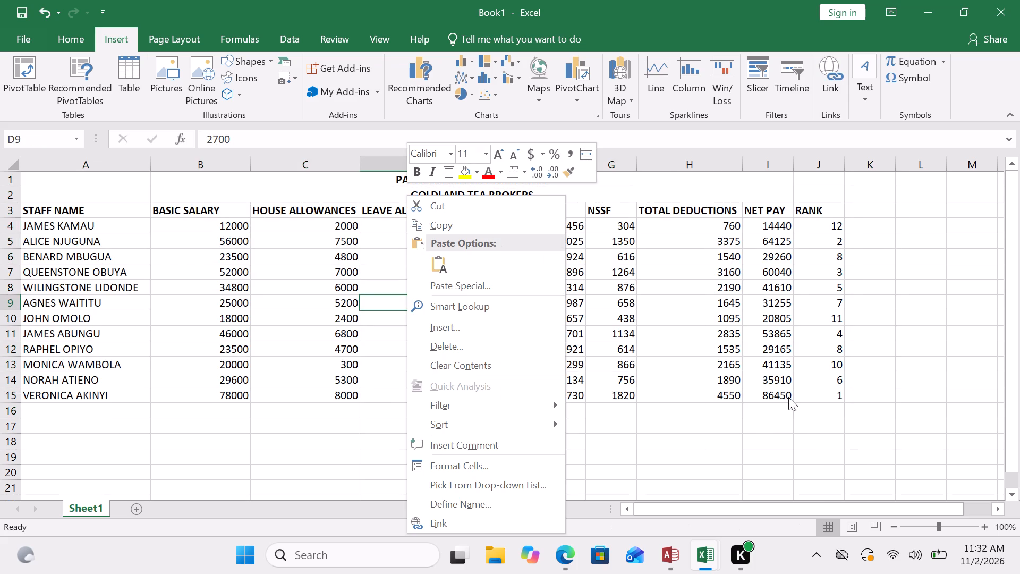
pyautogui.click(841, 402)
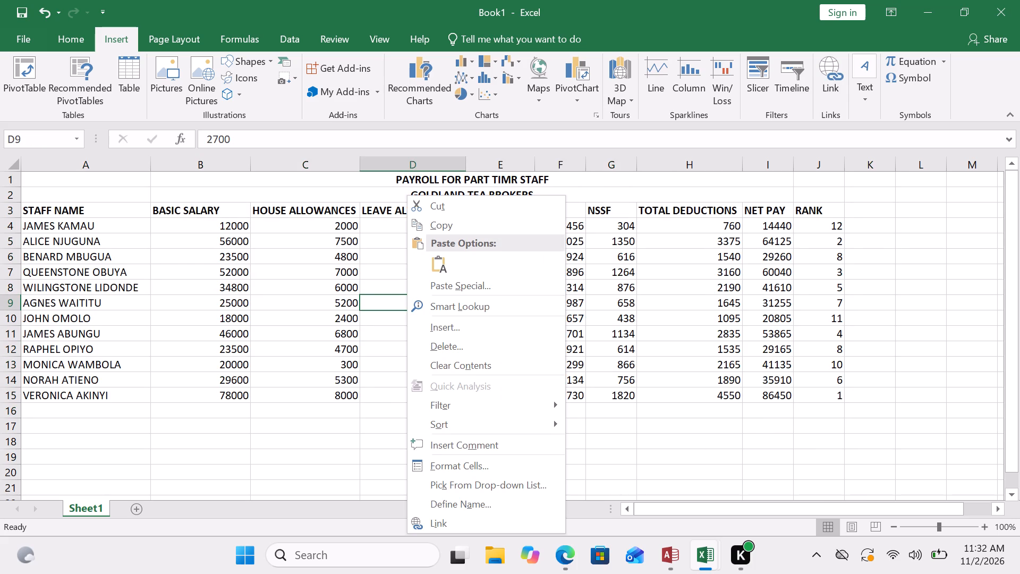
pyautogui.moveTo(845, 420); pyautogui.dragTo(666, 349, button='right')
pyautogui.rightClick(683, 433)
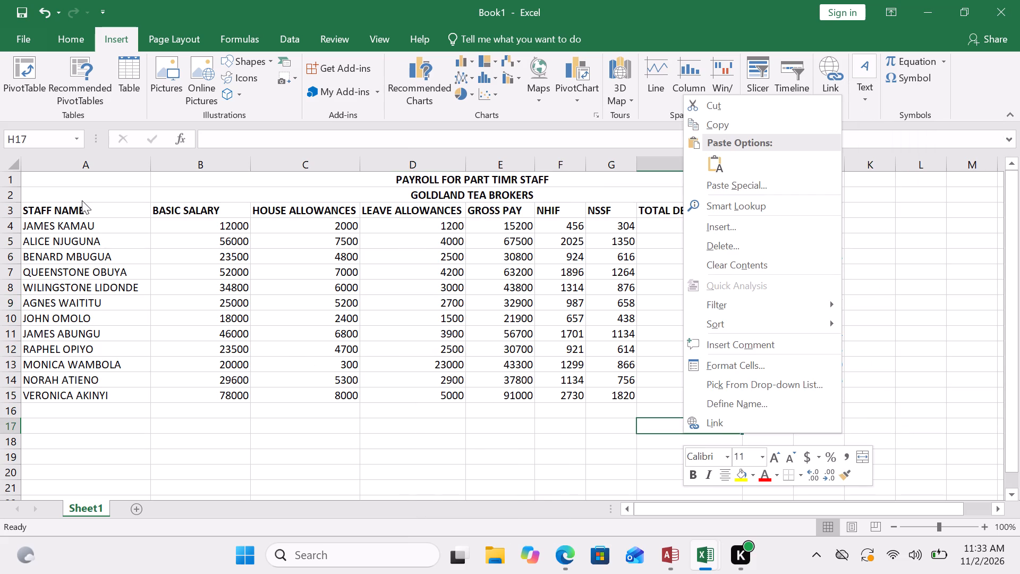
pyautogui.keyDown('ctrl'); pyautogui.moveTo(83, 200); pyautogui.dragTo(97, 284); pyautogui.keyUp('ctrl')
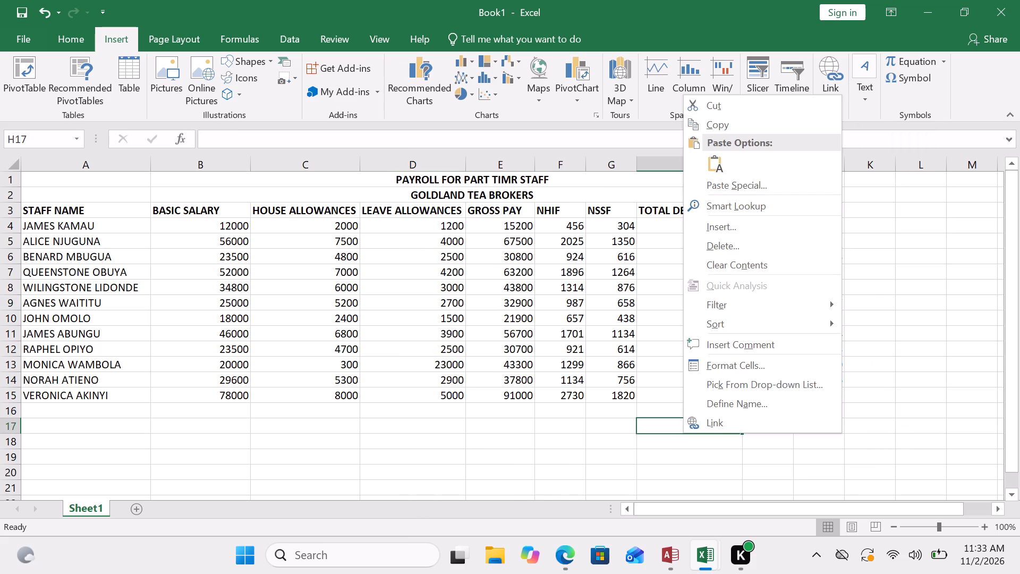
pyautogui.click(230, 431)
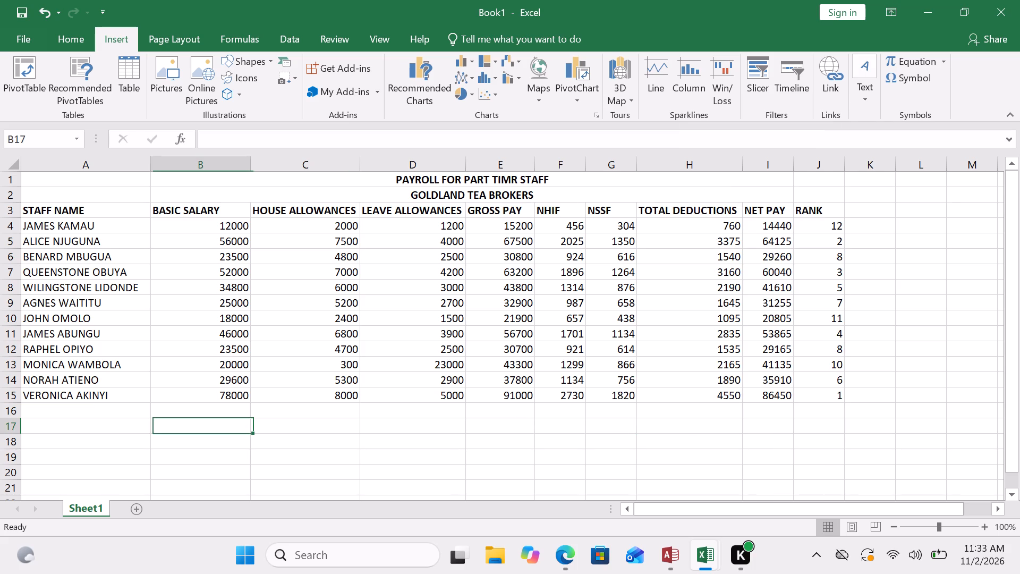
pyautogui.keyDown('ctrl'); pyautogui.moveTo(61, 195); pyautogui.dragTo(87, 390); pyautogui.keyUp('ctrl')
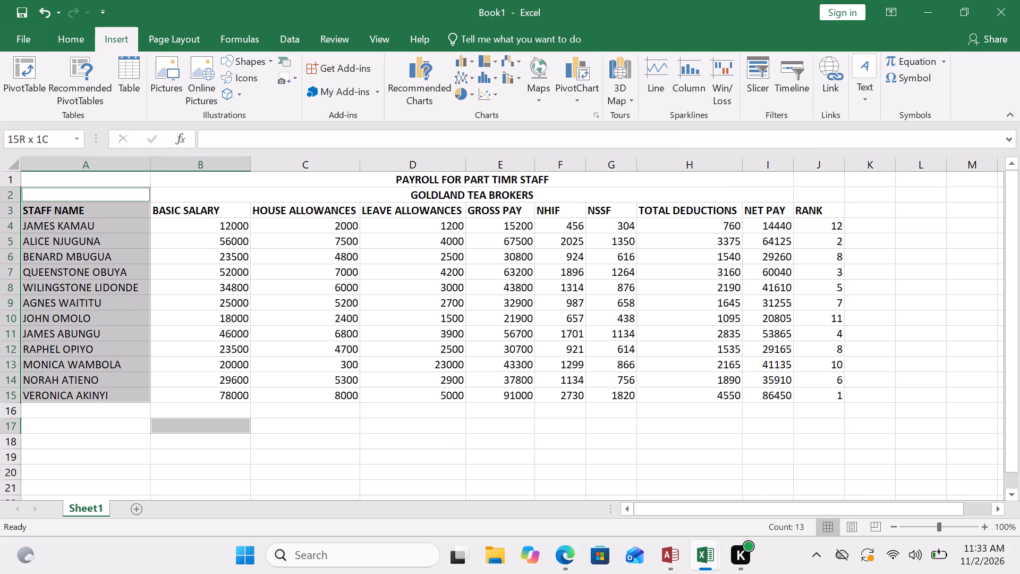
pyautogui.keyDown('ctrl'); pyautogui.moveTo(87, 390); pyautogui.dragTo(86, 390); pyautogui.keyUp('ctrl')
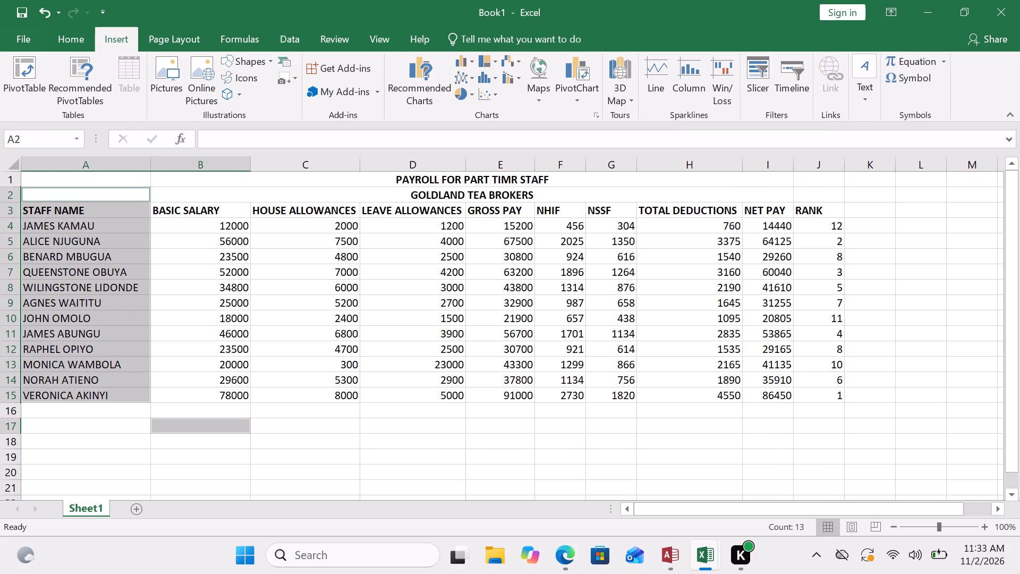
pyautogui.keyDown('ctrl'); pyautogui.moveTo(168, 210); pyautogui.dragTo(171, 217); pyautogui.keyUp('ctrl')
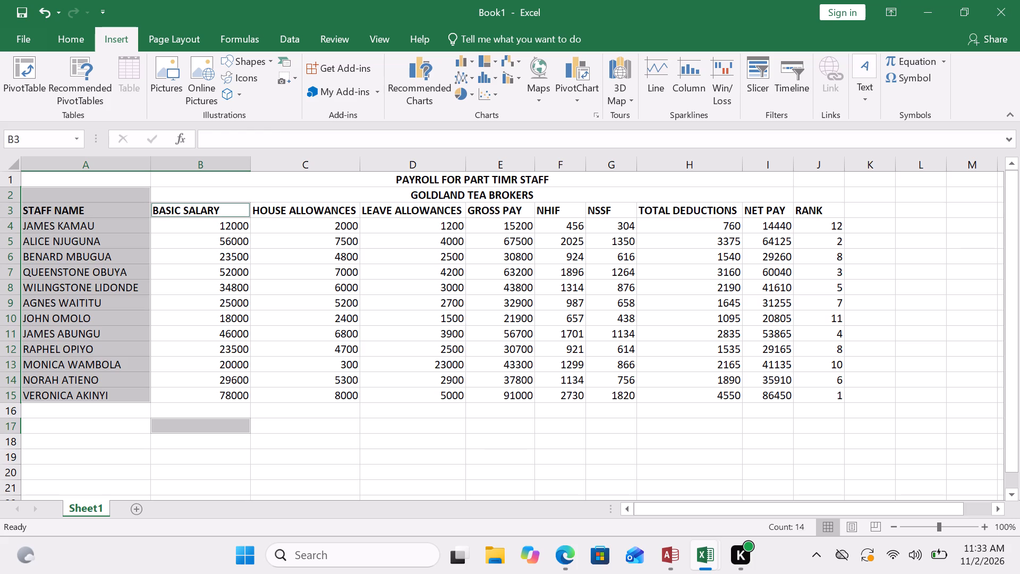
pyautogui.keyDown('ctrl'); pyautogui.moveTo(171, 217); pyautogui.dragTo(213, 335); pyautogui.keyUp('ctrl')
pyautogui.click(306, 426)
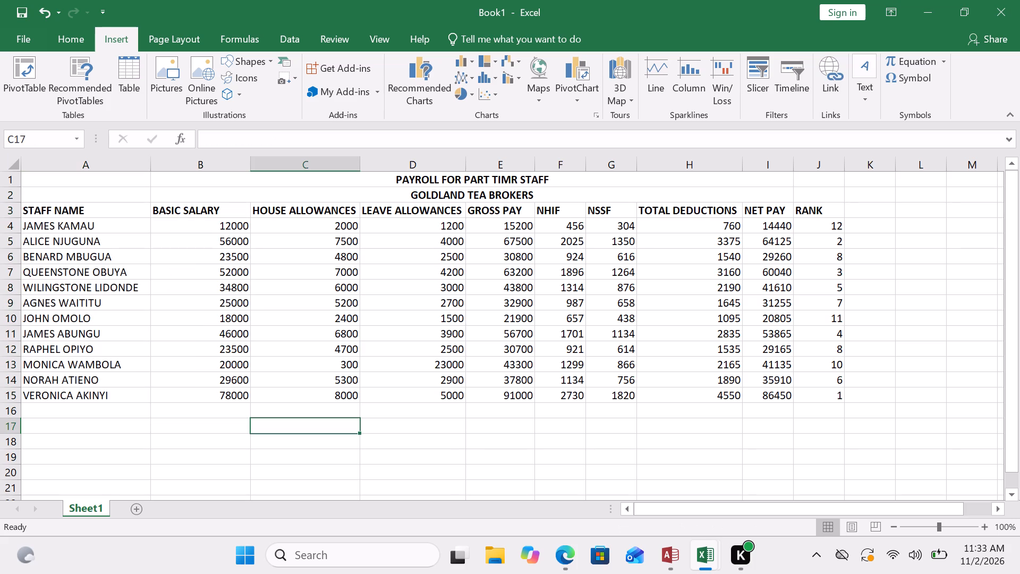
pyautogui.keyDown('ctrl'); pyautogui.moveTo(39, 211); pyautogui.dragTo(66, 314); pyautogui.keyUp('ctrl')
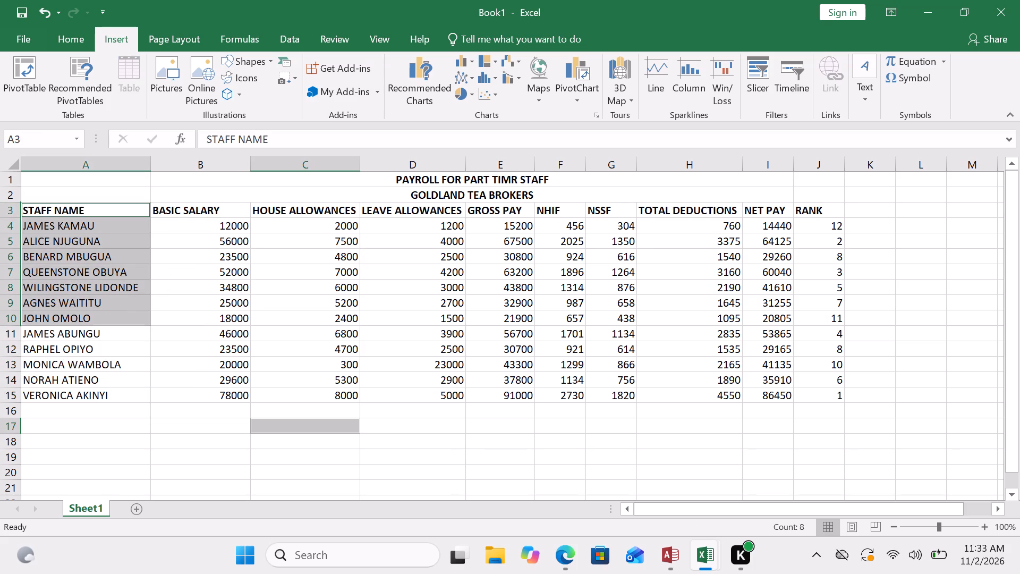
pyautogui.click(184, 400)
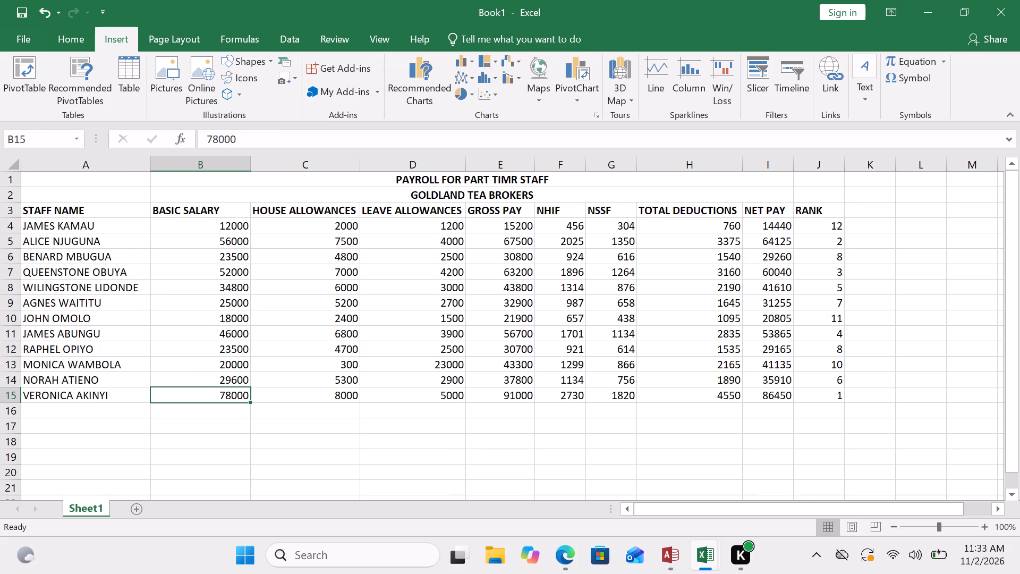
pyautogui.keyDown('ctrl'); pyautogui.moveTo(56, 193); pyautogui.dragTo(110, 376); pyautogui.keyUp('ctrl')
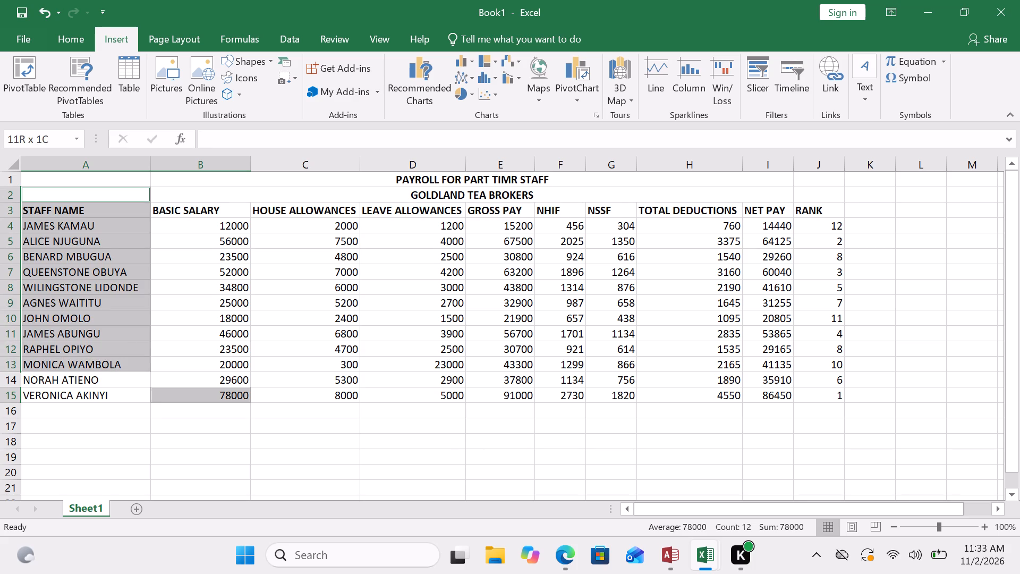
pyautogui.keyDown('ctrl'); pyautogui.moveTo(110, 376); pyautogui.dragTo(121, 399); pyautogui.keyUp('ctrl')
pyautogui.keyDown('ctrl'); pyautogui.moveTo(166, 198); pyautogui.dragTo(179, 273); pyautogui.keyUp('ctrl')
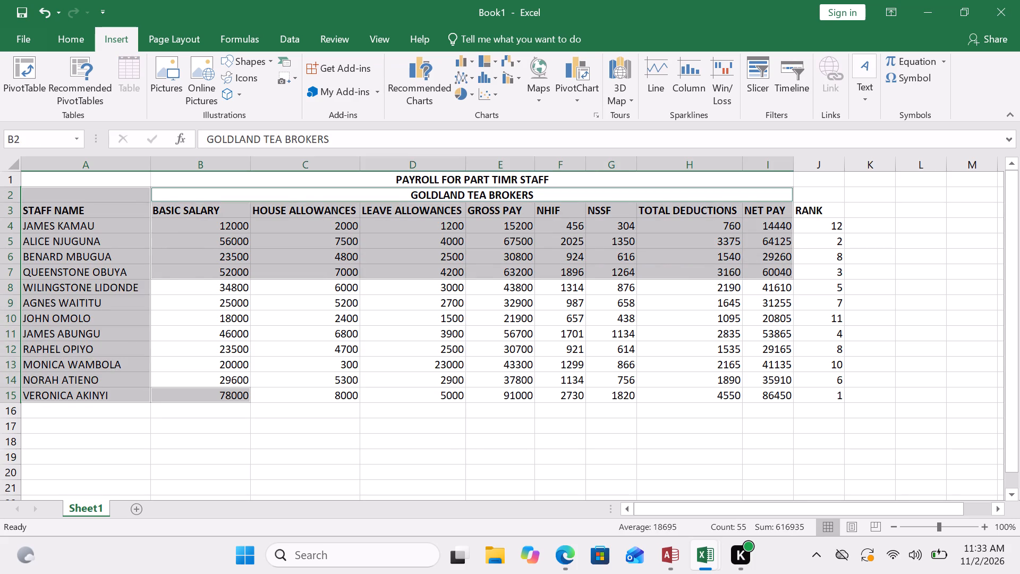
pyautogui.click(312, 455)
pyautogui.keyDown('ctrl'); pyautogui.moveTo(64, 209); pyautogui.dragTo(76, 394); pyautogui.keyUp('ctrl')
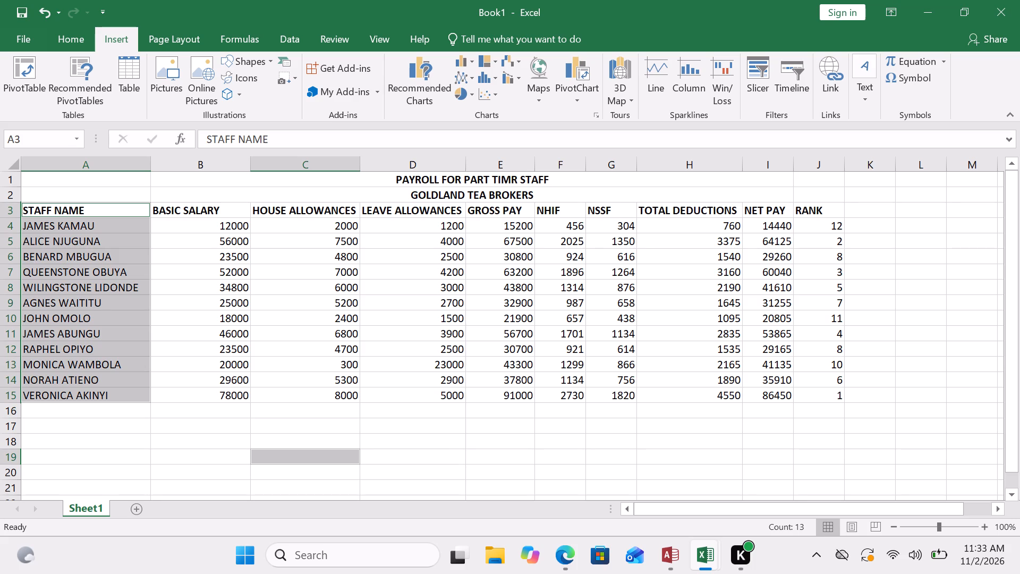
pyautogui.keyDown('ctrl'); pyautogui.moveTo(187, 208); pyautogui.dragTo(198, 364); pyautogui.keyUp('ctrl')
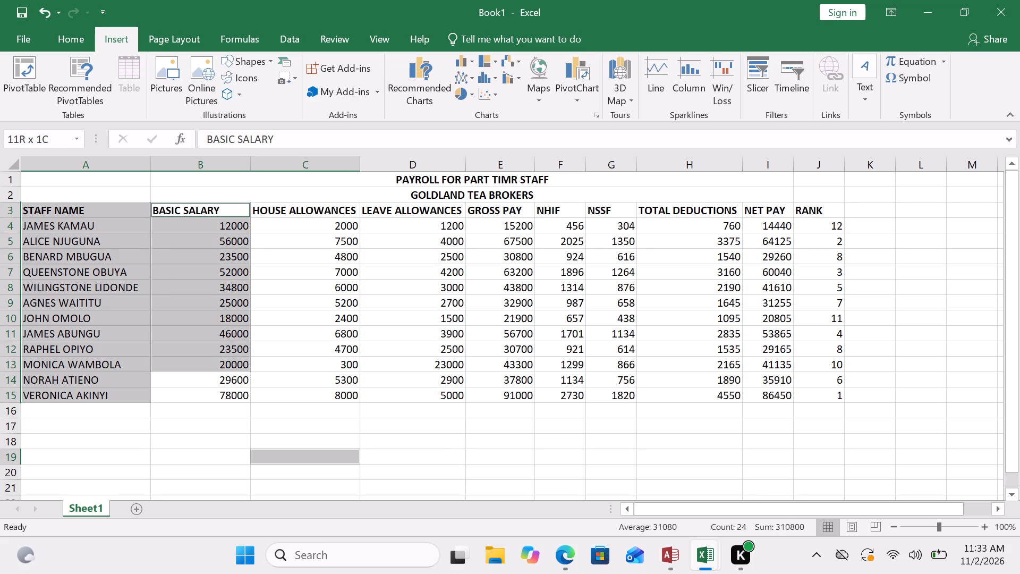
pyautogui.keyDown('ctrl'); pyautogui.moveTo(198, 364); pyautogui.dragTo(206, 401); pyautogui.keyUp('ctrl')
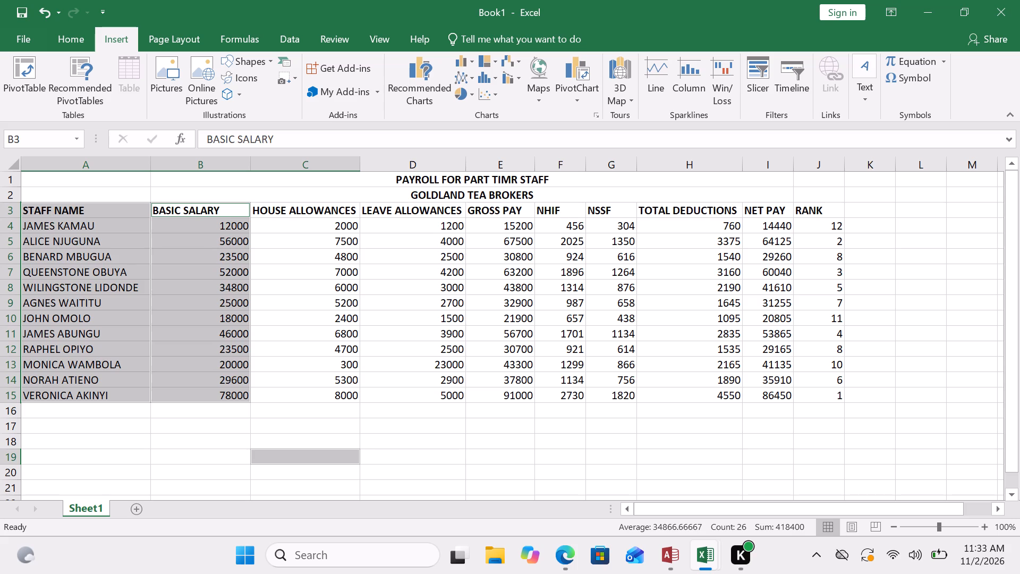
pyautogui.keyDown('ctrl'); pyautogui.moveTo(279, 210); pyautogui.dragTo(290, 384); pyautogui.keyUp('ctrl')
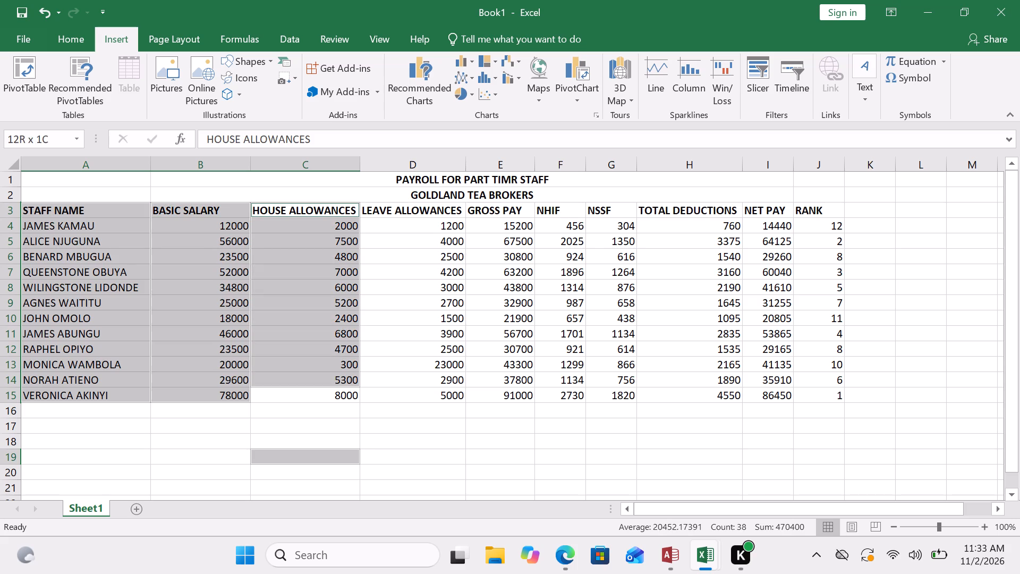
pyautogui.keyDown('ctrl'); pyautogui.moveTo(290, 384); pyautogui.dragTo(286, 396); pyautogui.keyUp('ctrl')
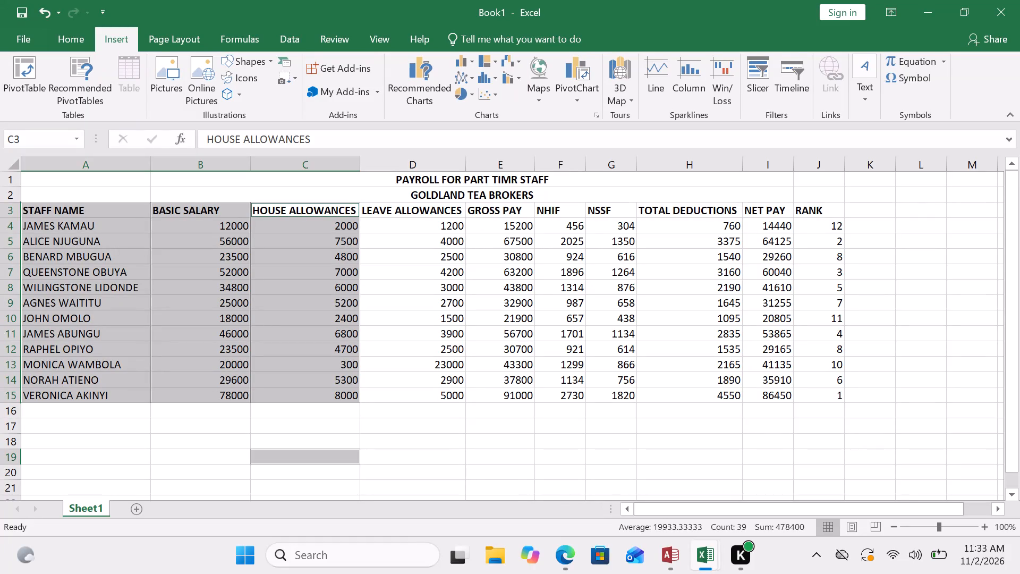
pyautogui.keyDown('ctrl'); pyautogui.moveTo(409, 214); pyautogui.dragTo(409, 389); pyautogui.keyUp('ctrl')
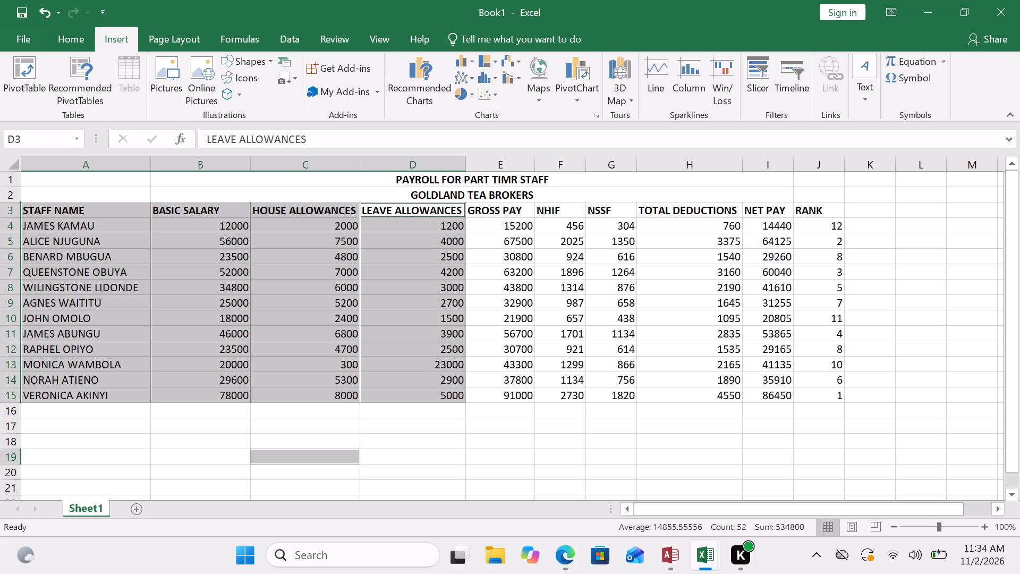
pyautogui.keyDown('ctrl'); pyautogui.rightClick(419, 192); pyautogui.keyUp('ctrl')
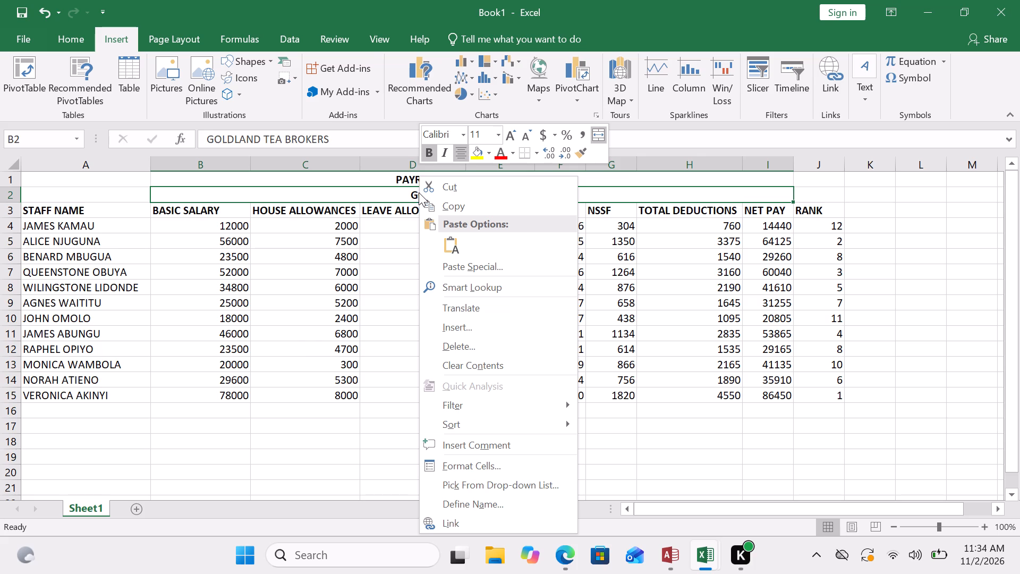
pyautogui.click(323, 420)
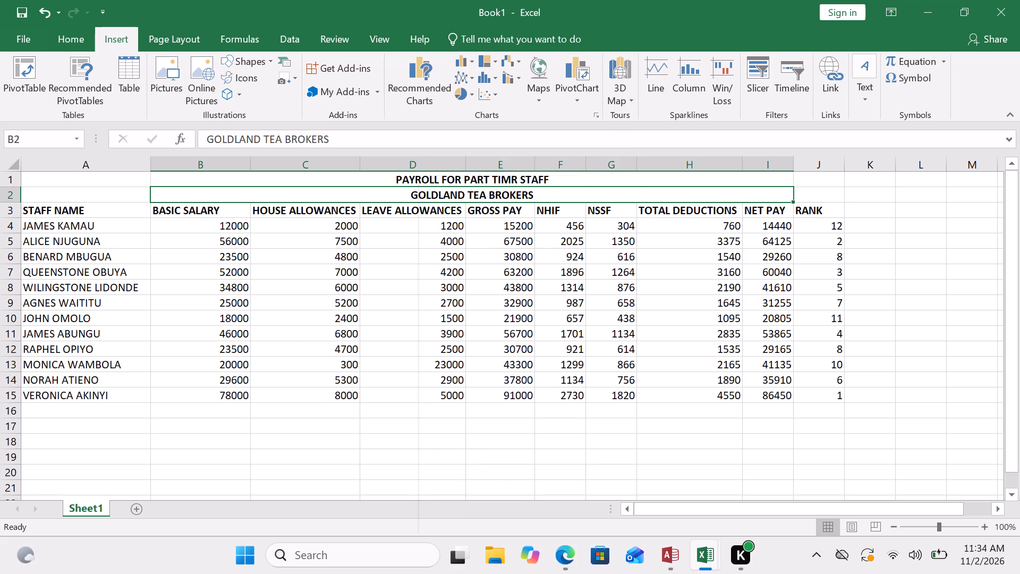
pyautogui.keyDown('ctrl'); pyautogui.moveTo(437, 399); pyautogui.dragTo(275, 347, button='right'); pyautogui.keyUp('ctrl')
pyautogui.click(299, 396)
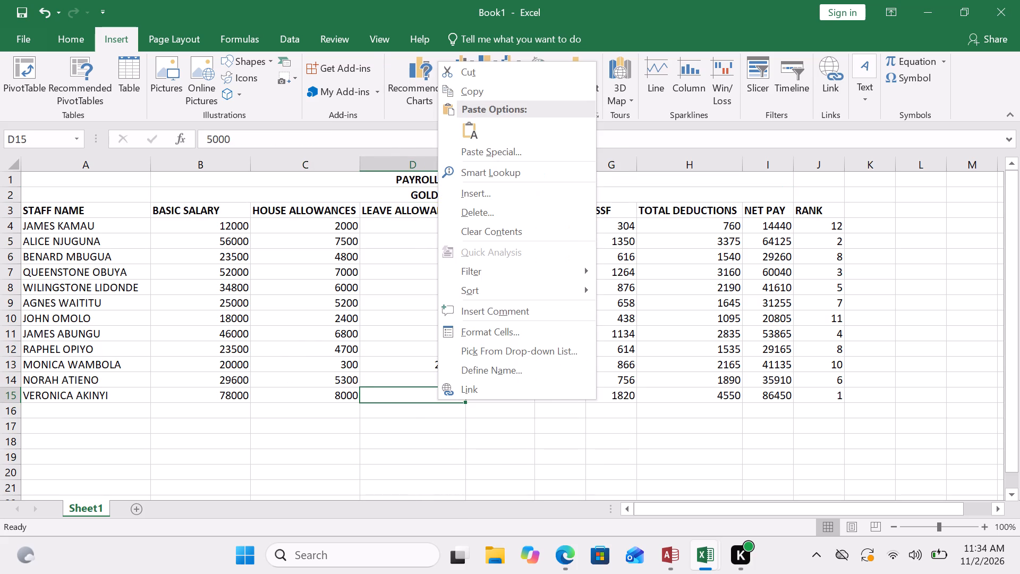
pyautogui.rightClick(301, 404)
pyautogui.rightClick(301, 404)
# Insert a 2-D clustered column chart from the STAFF NAME through LEAVE ALLOWANCES data in A3:D15, including the GOLDLAND TEA BROKERS heading cell.
pyautogui.moveTo(65, 212); pyautogui.dragTo(91, 237)
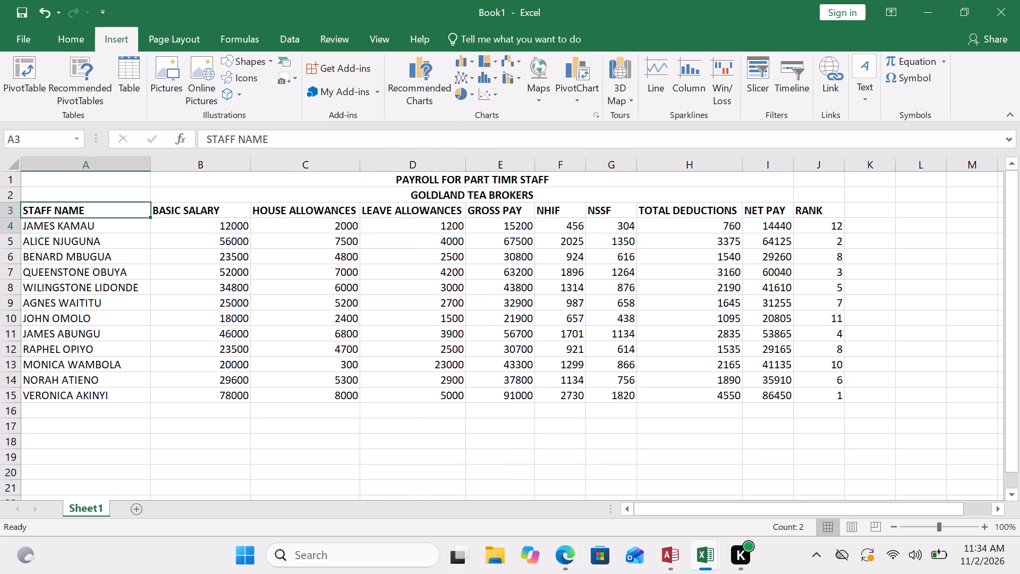
pyautogui.moveTo(91, 237); pyautogui.dragTo(422, 384)
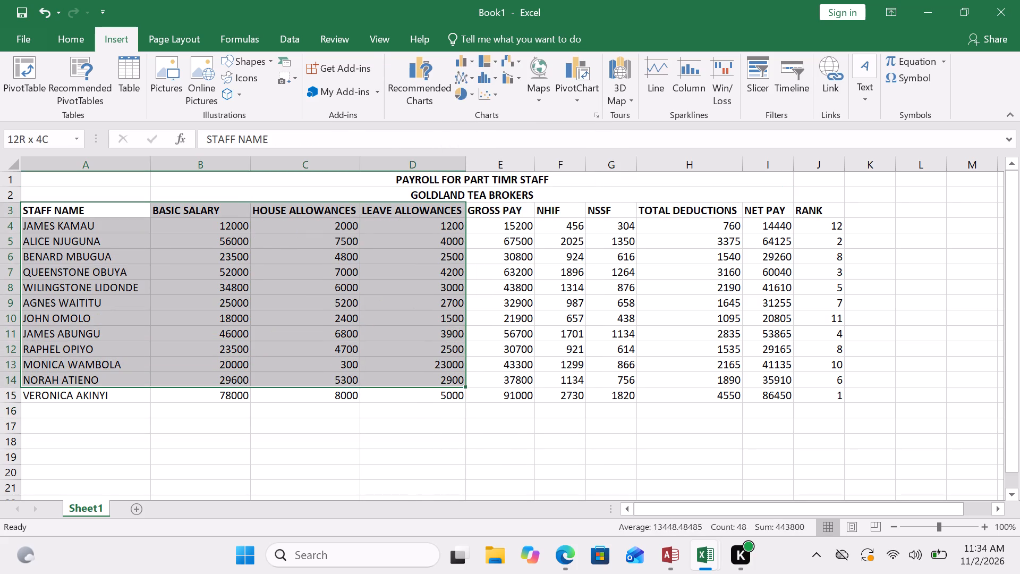
pyautogui.moveTo(422, 384); pyautogui.dragTo(425, 399)
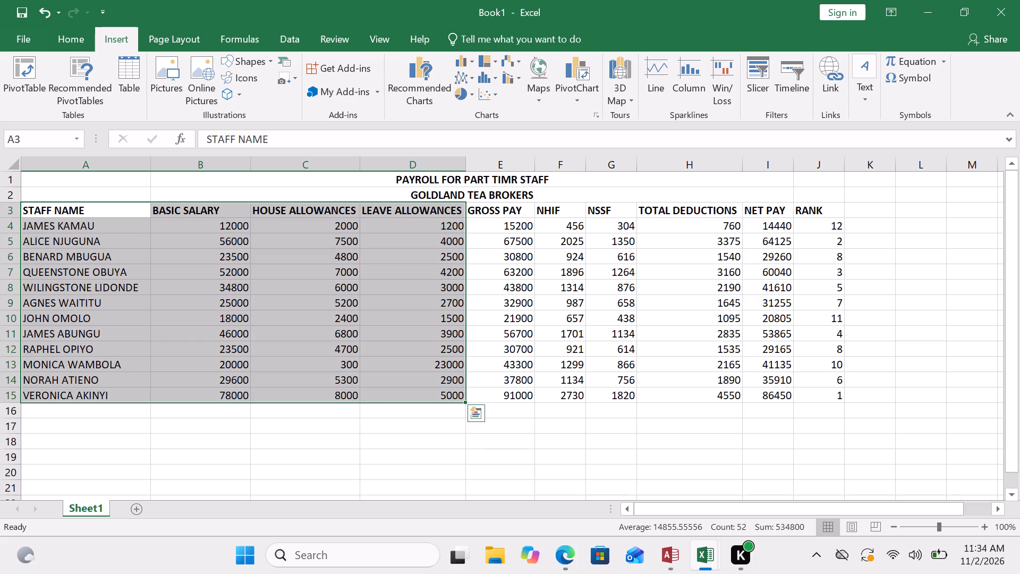
pyautogui.keyDown('ctrl'); pyautogui.click(443, 192); pyautogui.keyUp('ctrl')
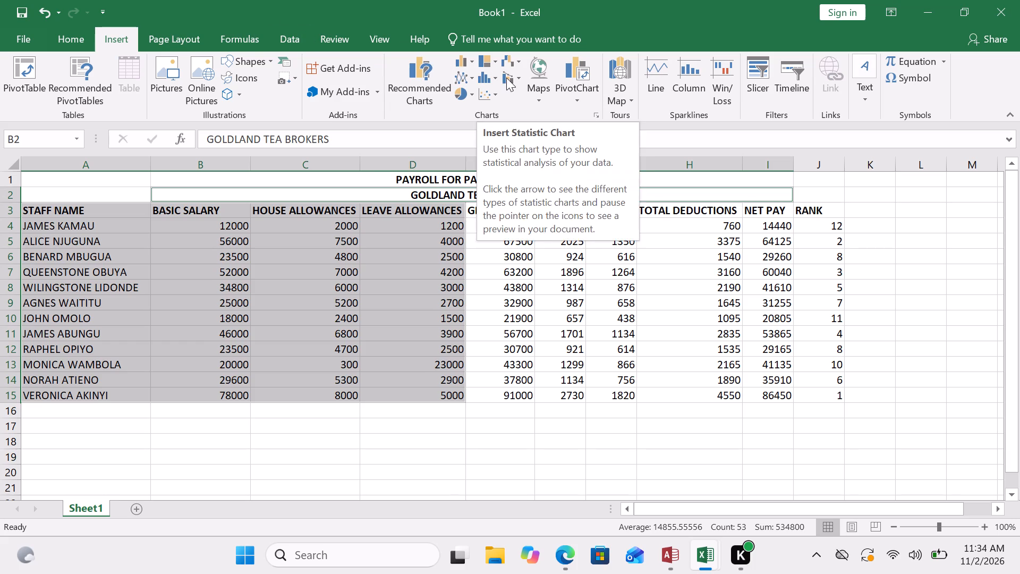
pyautogui.moveTo(508, 78); pyautogui.dragTo(506, 63)
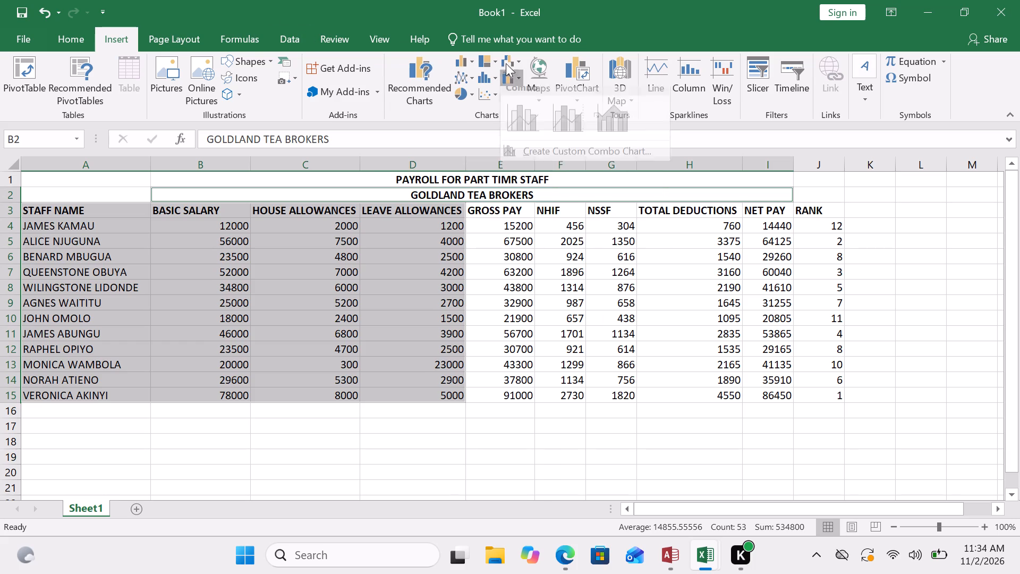
pyautogui.moveTo(506, 63); pyautogui.dragTo(504, 56)
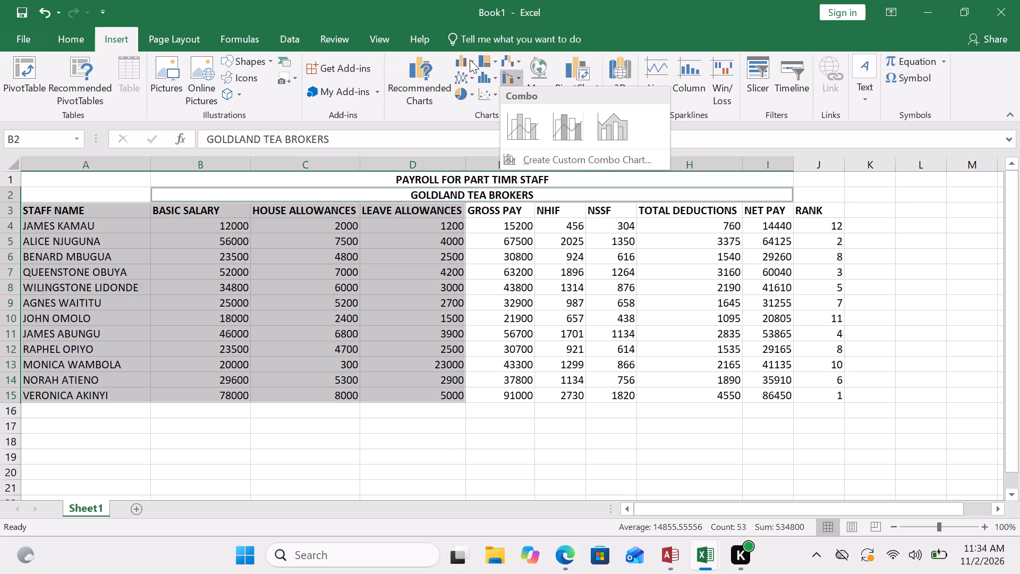
pyautogui.click(470, 60)
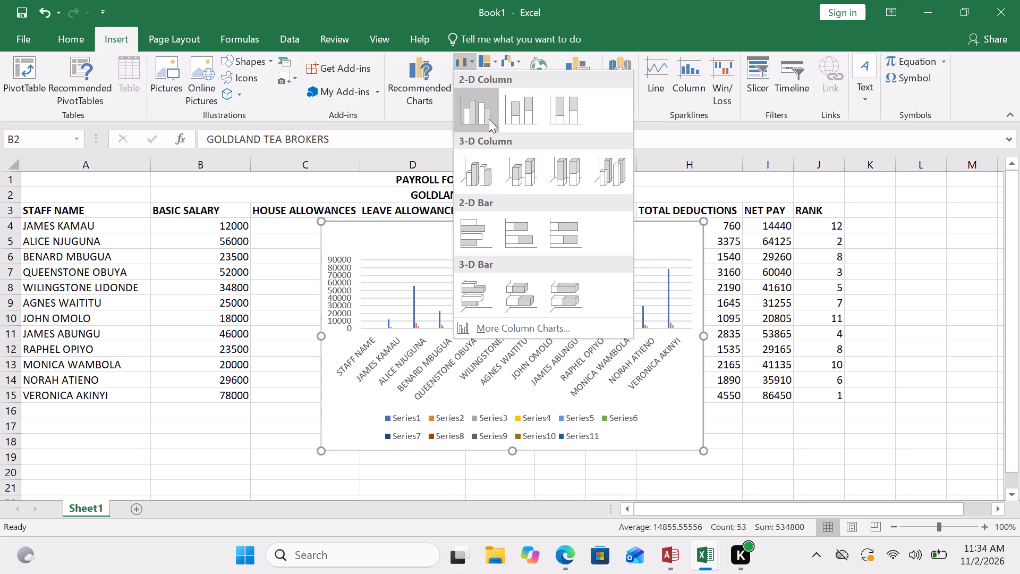
pyautogui.click(488, 119)
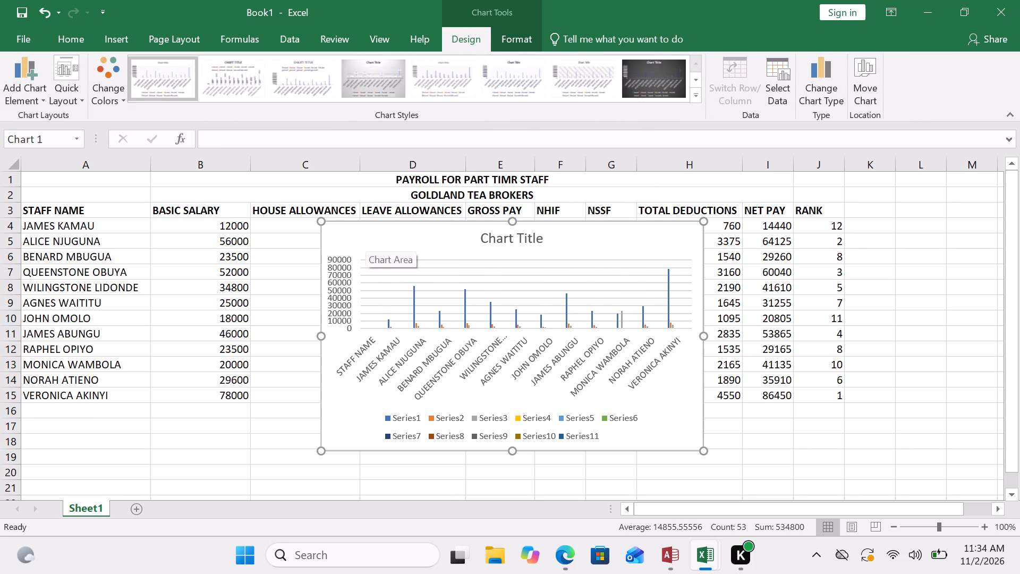
# Move the chart below the payroll table so its upper edge sits at about row 18, spanning columns B to G.
pyautogui.moveTo(365, 236); pyautogui.dragTo(290, 407)
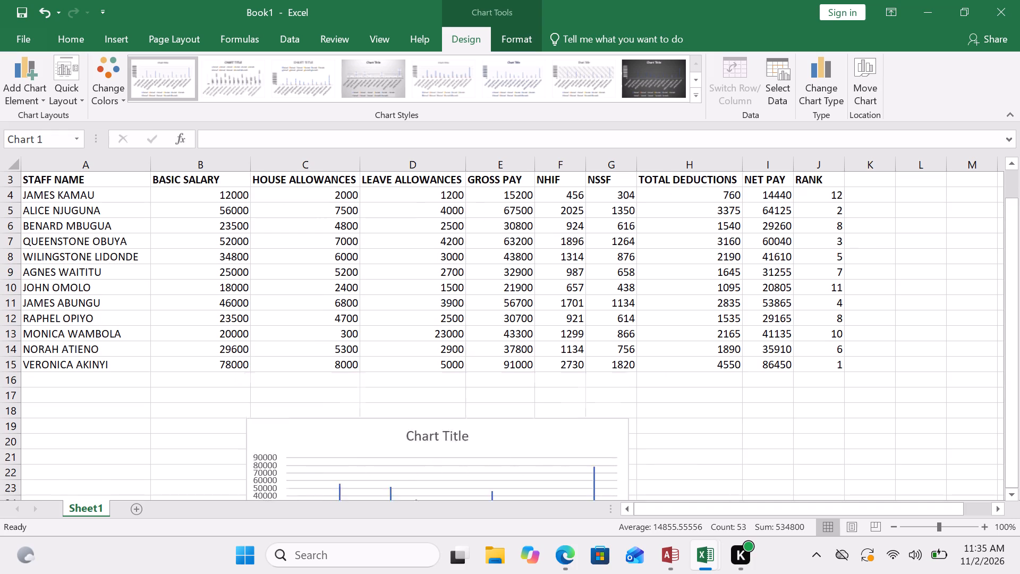
pyautogui.moveTo(290, 407); pyautogui.dragTo(271, 428)
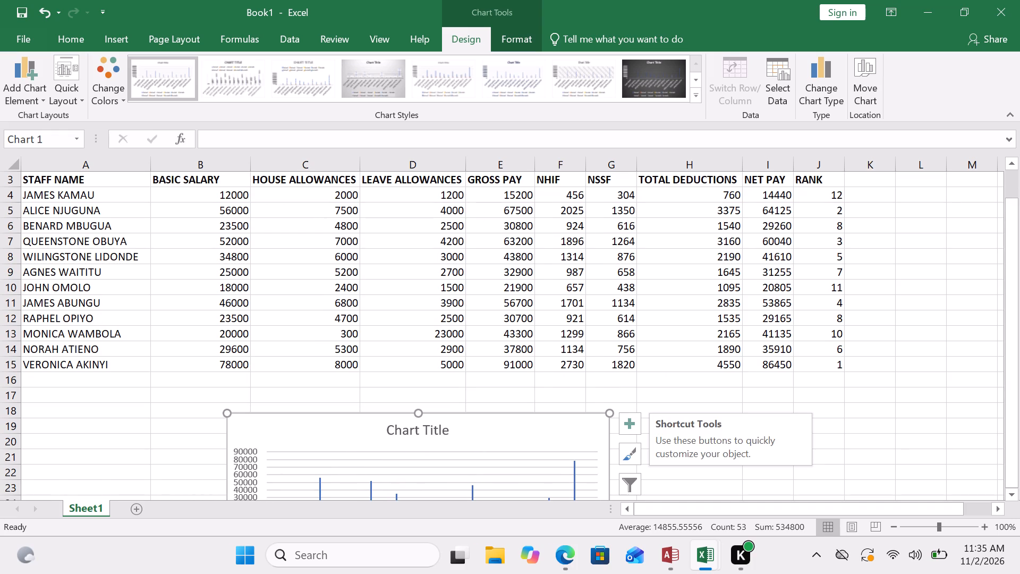
pyautogui.scroll(-2, 270, 390)
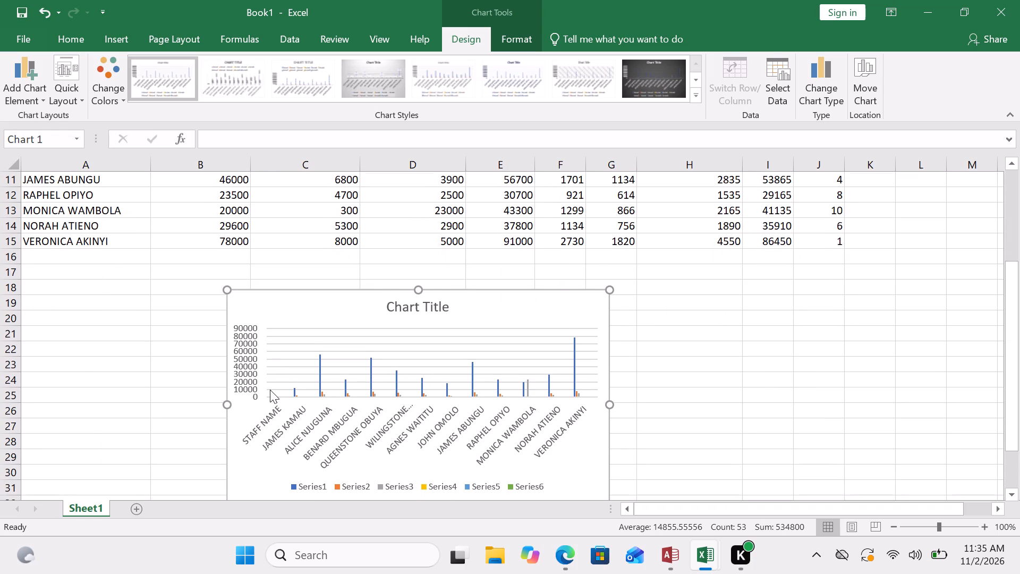
# Save the workbook with the column chart added.
pyautogui.hotkey('ctrl', 's')
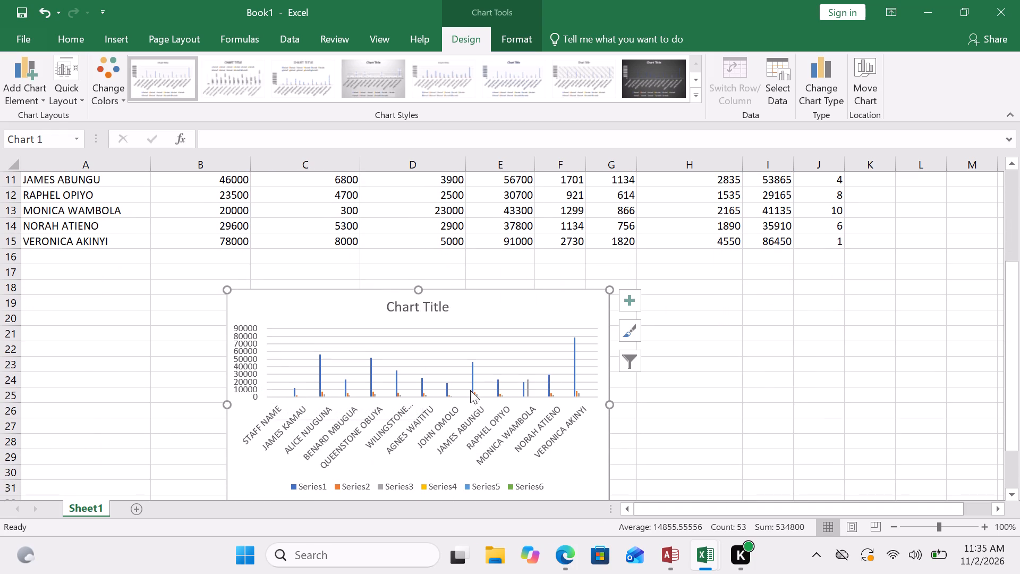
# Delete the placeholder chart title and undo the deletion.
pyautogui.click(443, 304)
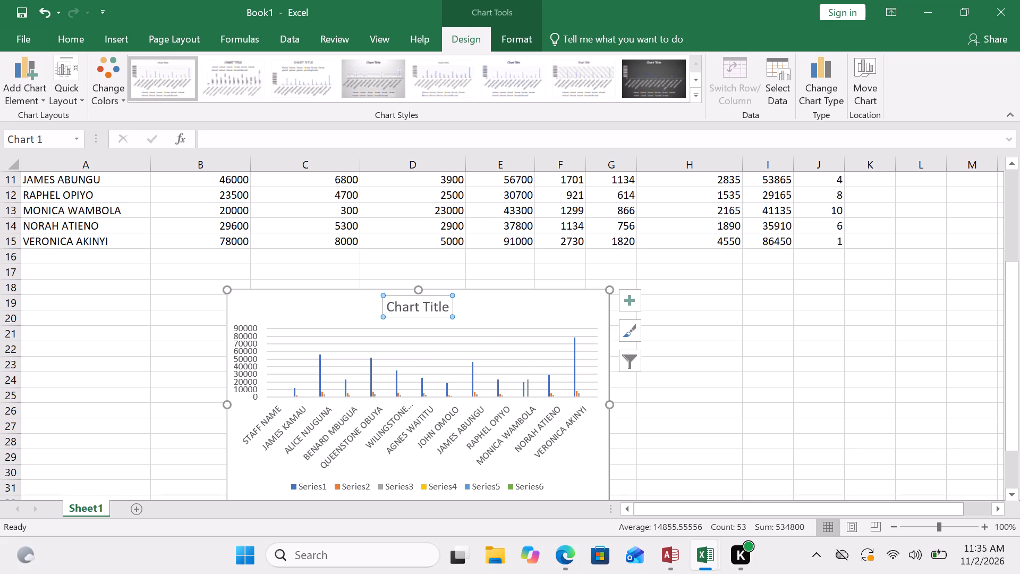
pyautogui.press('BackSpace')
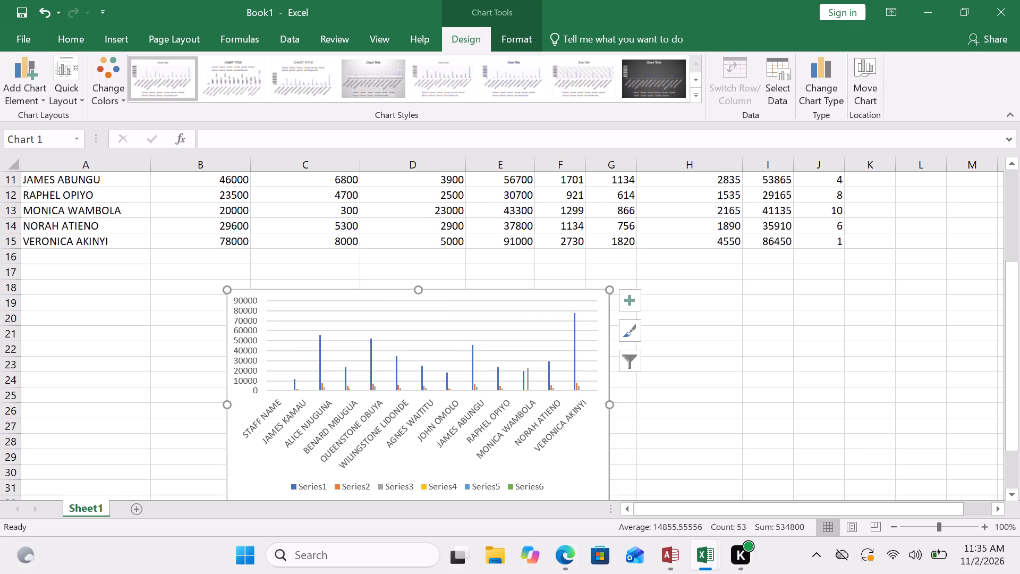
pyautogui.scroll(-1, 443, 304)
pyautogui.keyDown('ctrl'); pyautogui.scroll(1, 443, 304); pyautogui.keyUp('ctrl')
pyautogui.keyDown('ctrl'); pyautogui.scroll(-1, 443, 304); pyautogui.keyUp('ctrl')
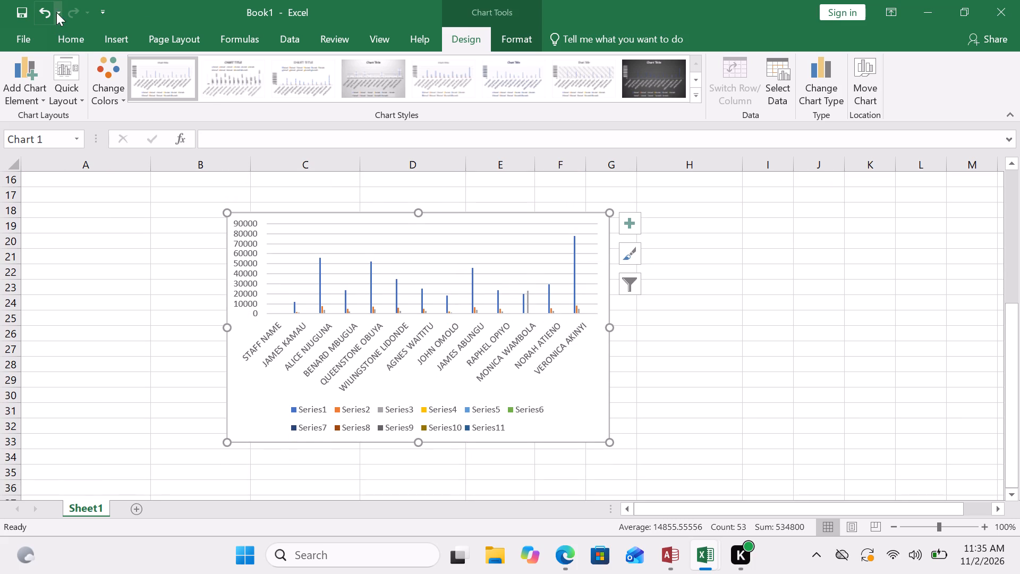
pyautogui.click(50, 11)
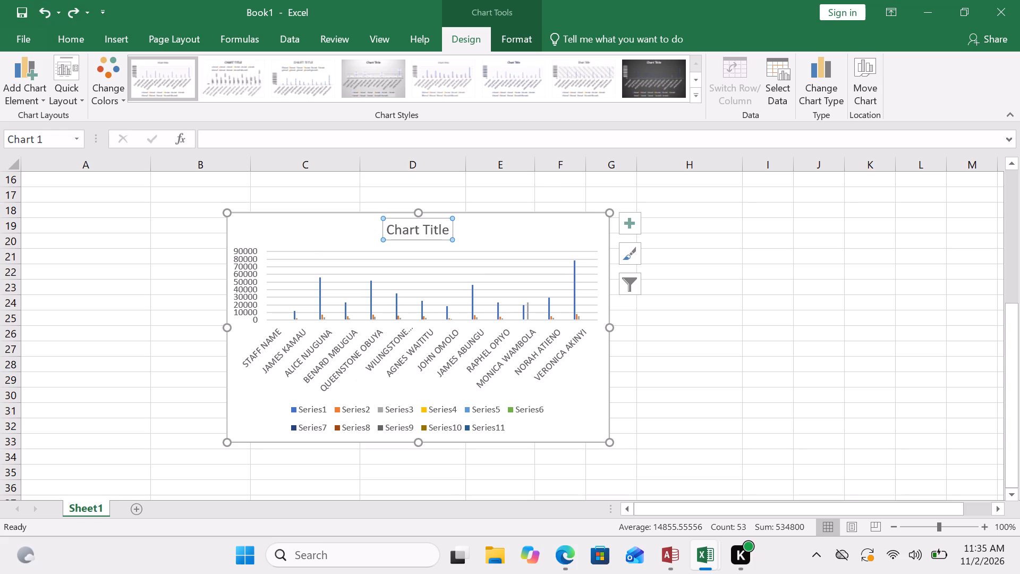
# Replace the column chart's placeholder title with GOLDLAND TEA BROKERS and save the workbook.
pyautogui.click(405, 232)
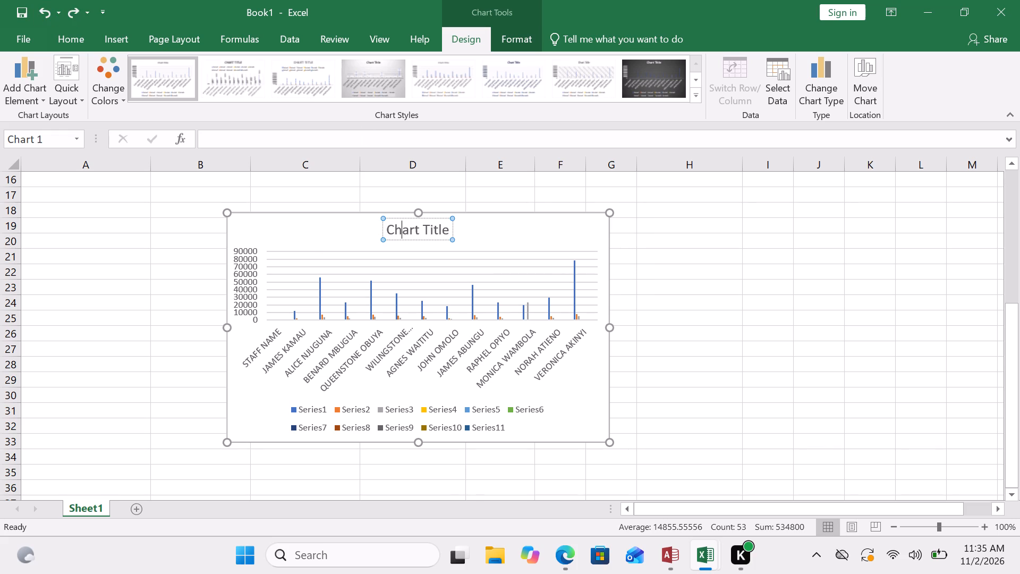
pyautogui.write('GOLDMART')
pyautogui.press('BackSpace')
pyautogui.press('BackSpace')
pyautogui.press('BackSpace')
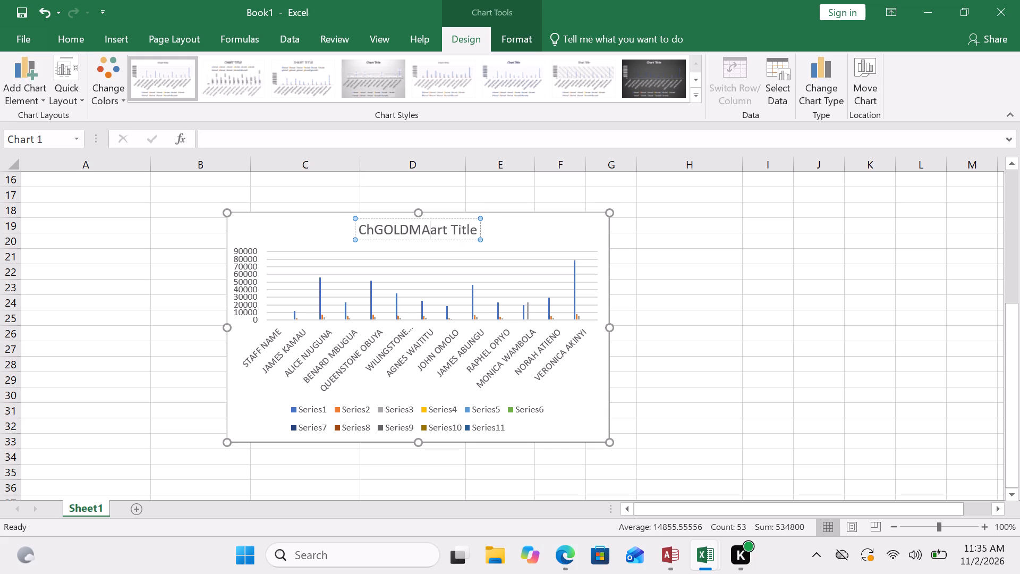
pyautogui.press('BackSpace')
pyautogui.press('BackSpace')
pyautogui.press('BackSpace')
pyautogui.press('BackSpace')
pyautogui.press('BackSpace')
pyautogui.press('BackSpace')
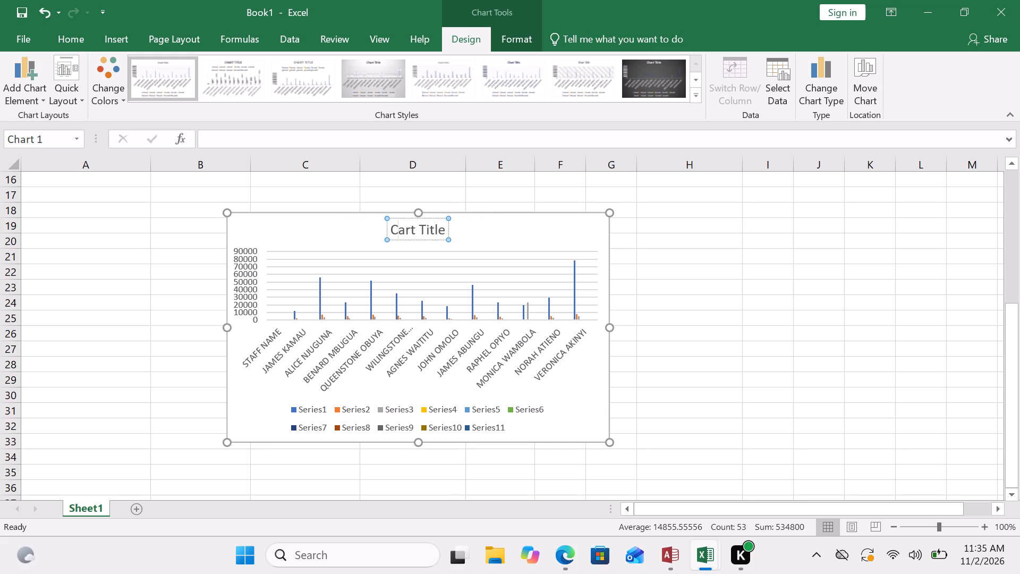
pyautogui.press('BackSpace')
pyautogui.press('g')
pyautogui.write('OLD')
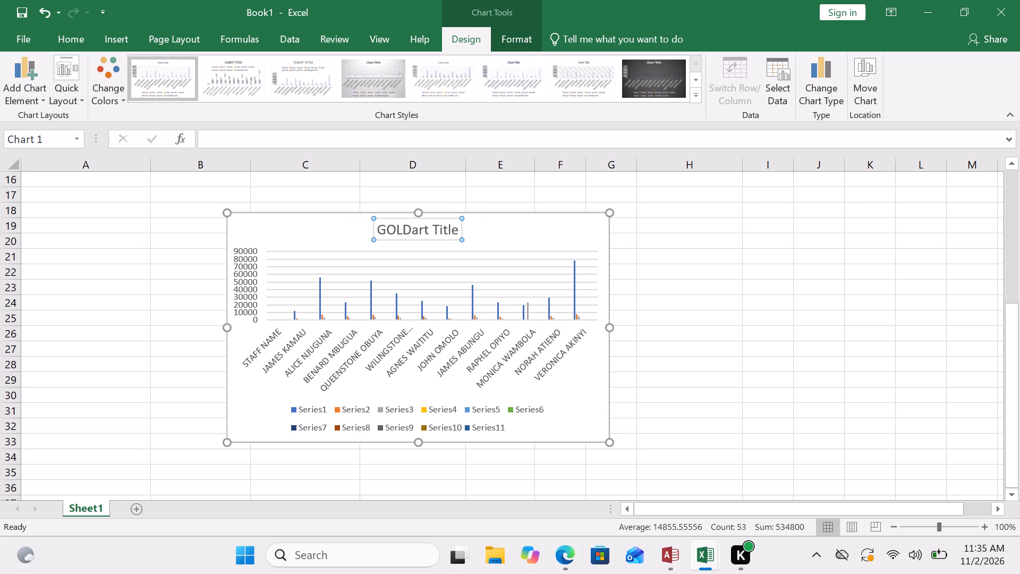
pyautogui.write('MART')
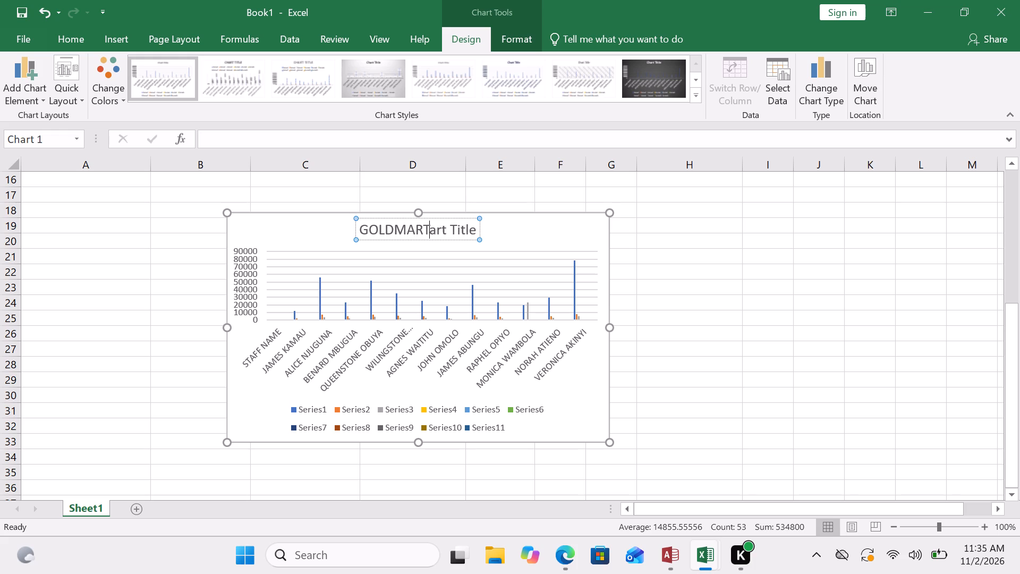
pyautogui.press('BackSpace')
pyautogui.press('BackSpace')
pyautogui.press('BackSpace')
pyautogui.press('BackSpace')
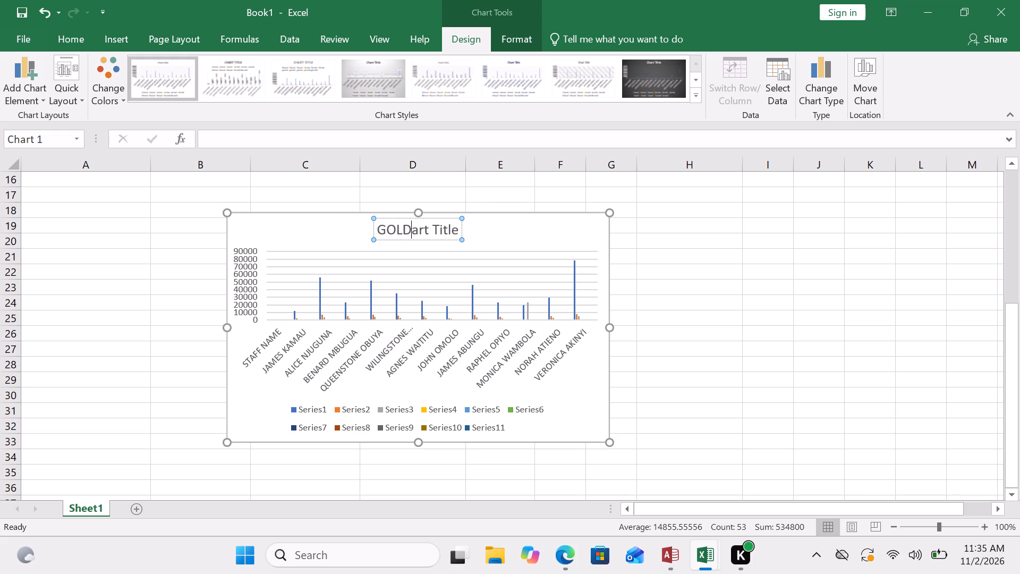
pyautogui.write('LAND')
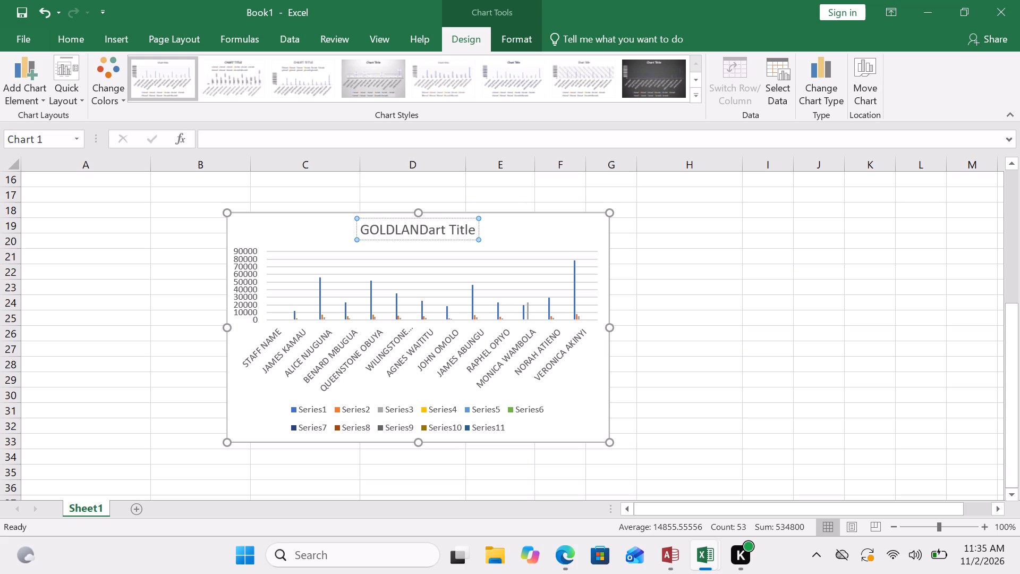
pyautogui.press('space')
pyautogui.write('TEA BROKERS')
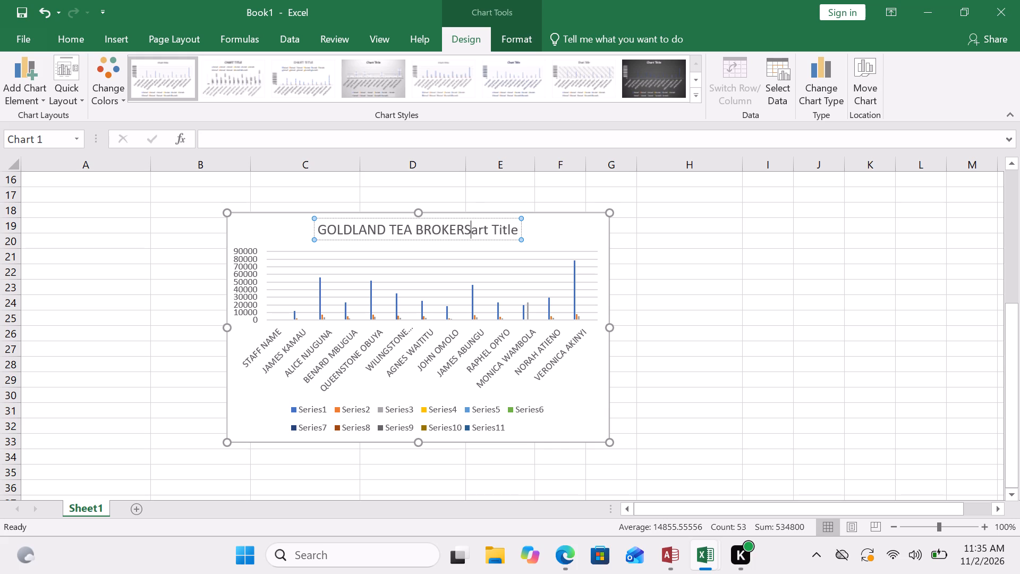
pyautogui.press('Delete')
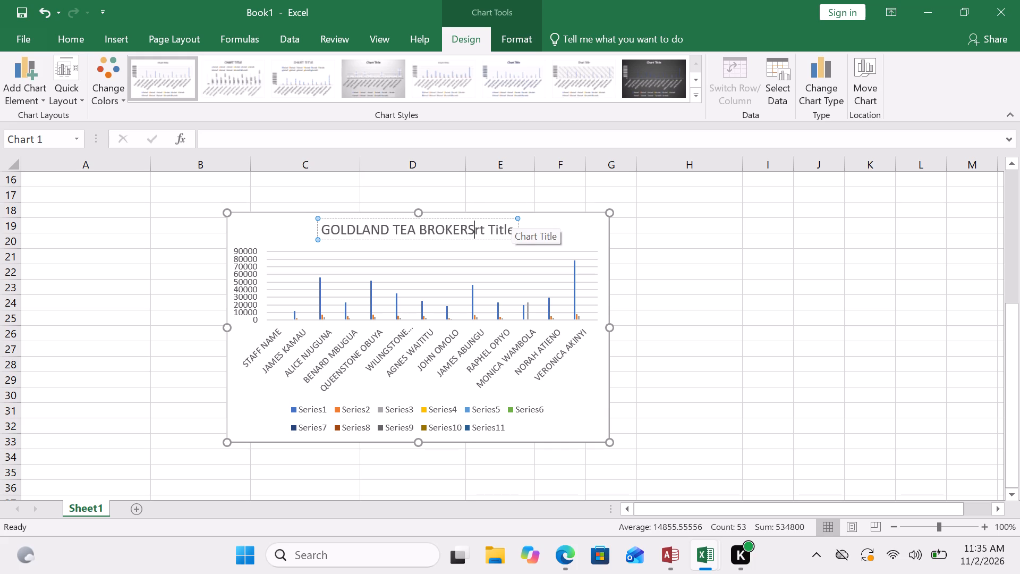
pyautogui.press('Delete')
pyautogui.press('Delete')
pyautogui.press('Delete')
pyautogui.press('Delete')
pyautogui.press('Delete')
pyautogui.press('Delete')
pyautogui.press('Delete')
pyautogui.press('Delete')
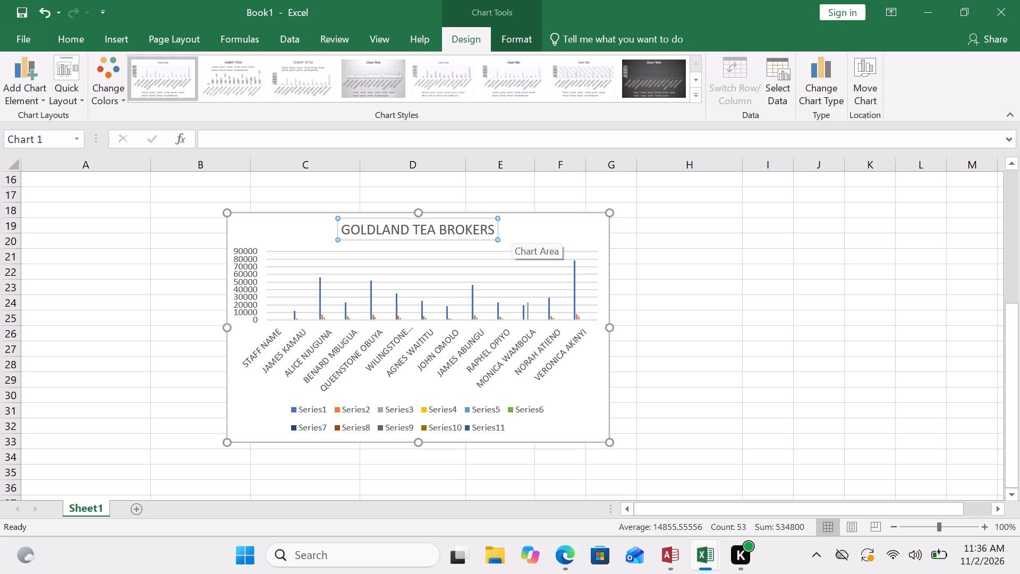
pyautogui.hotkey('ctrl', 's')
# Move the column chart to the sheet's left edge in column A, starting at about row 17, and save the workbook.
pyautogui.scroll(2, 512, 227)
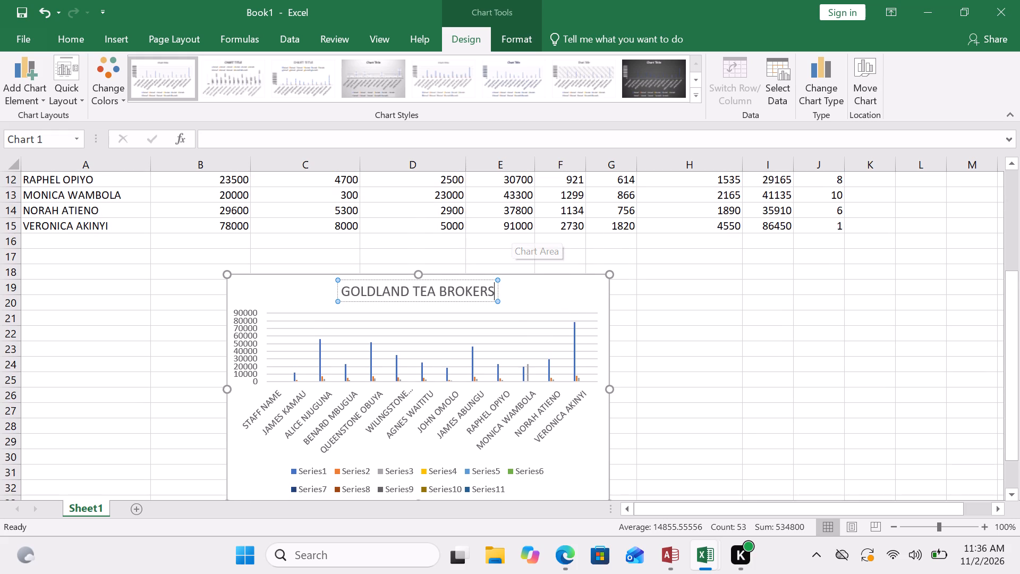
pyautogui.moveTo(251, 284); pyautogui.dragTo(55, 255)
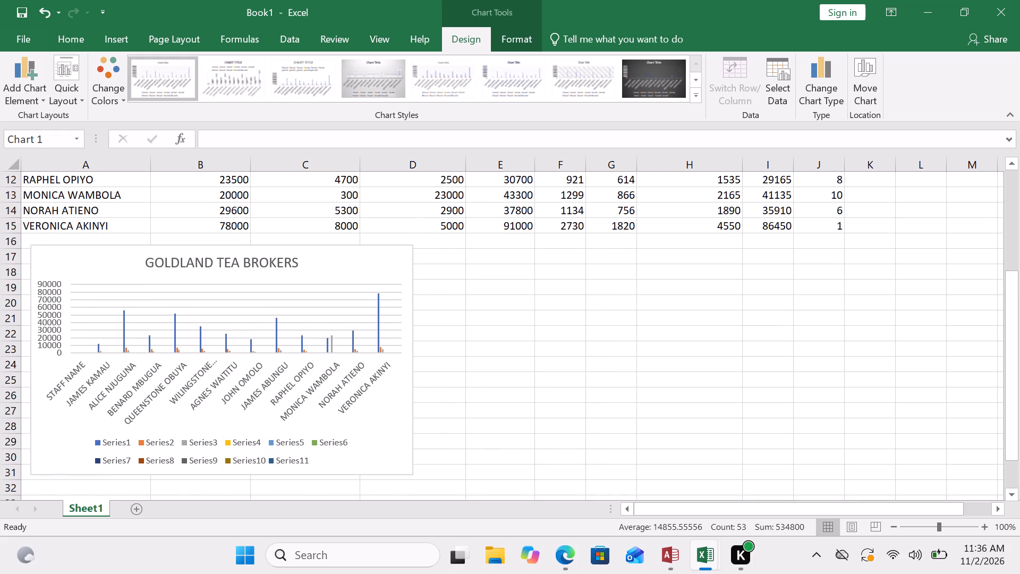
pyautogui.moveTo(55, 255); pyautogui.dragTo(44, 261)
pyautogui.hotkey('ctrl', 's')
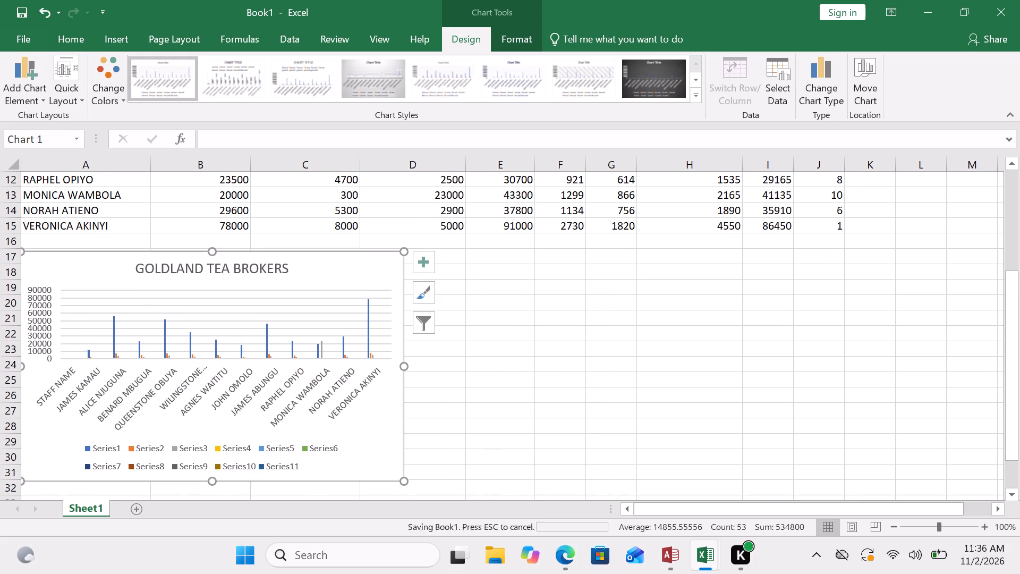
# Insert a 2-D pie chart from the STAFF NAME and BASIC SALARY data in A3:B15.
pyautogui.scroll(4, 328, 219)
pyautogui.click(328, 219)
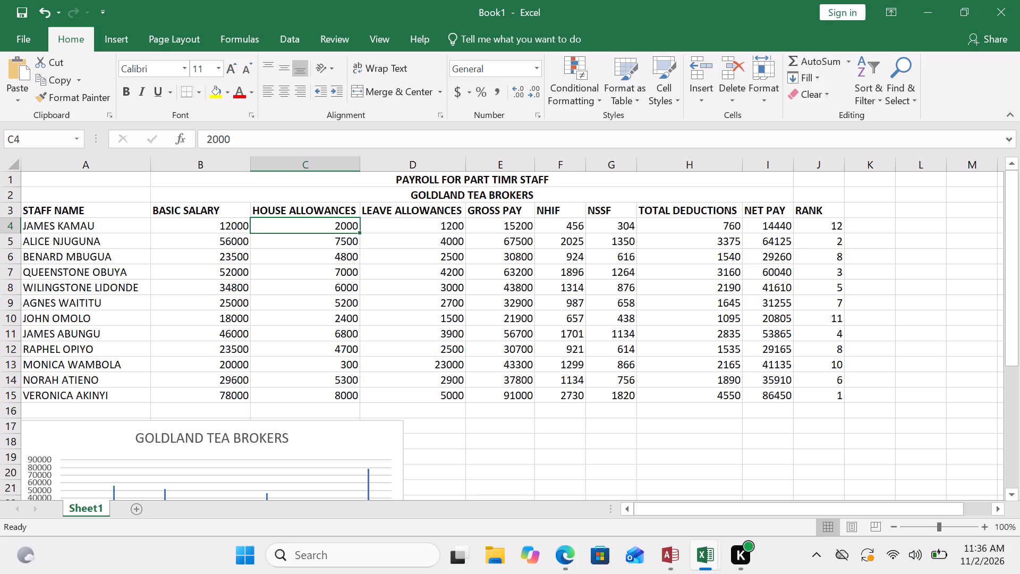
pyautogui.moveTo(61, 210); pyautogui.dragTo(81, 399)
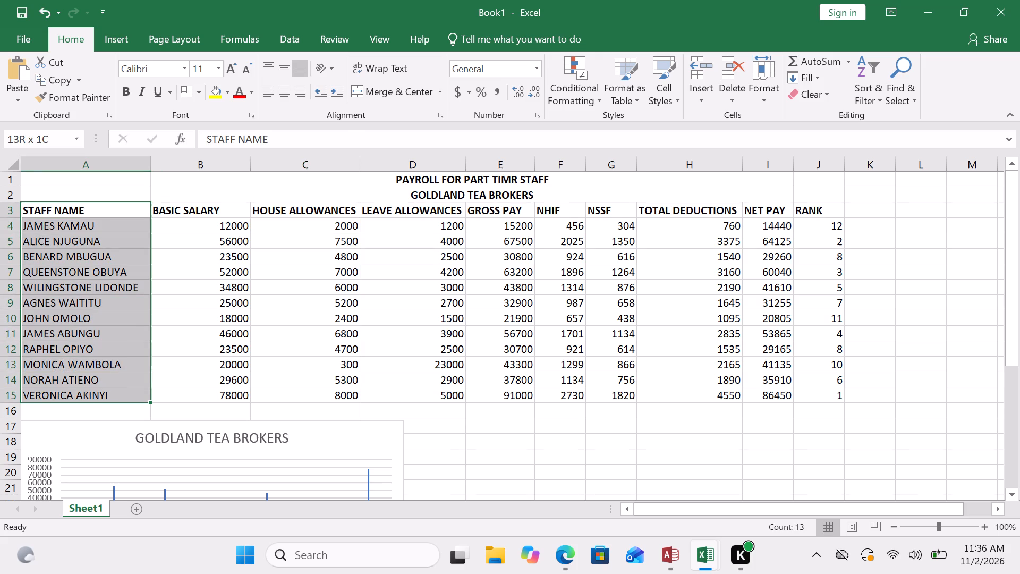
pyautogui.moveTo(81, 399); pyautogui.dragTo(80, 399)
pyautogui.moveTo(80, 399); pyautogui.dragTo(79, 398)
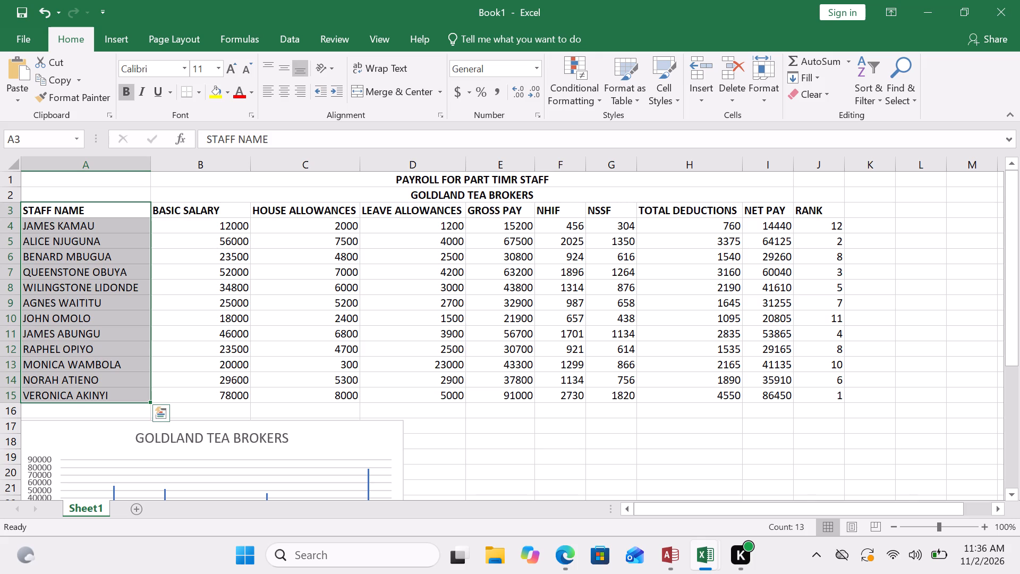
pyautogui.moveTo(236, 398); pyautogui.dragTo(42, 215)
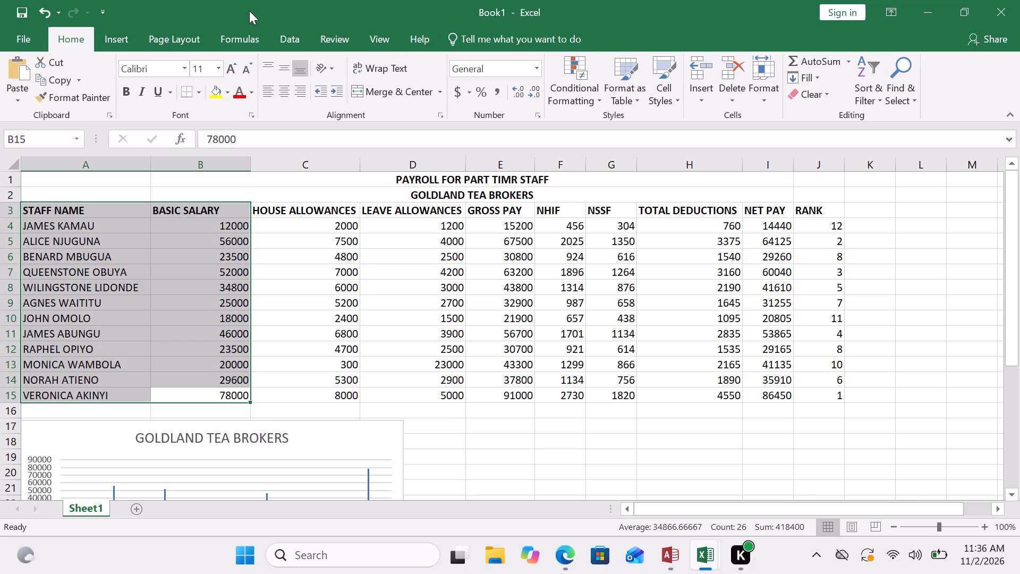
pyautogui.click(124, 32)
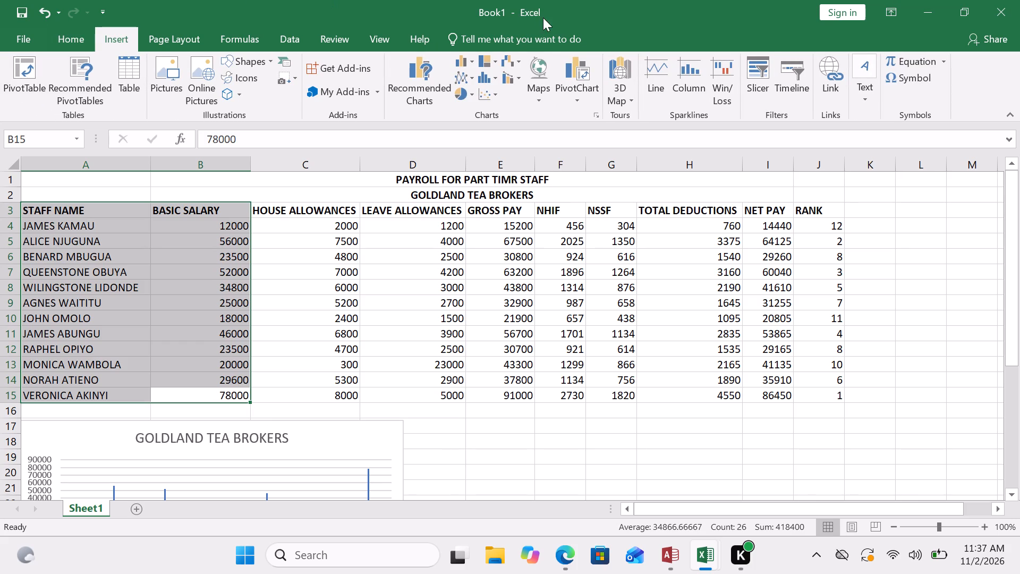
pyautogui.click(466, 94)
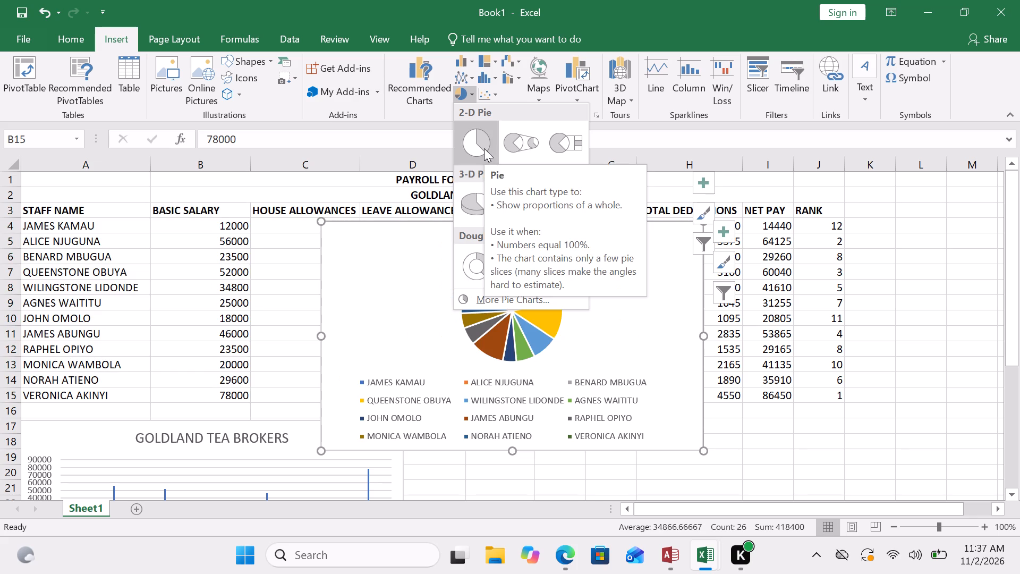
pyautogui.click(484, 148)
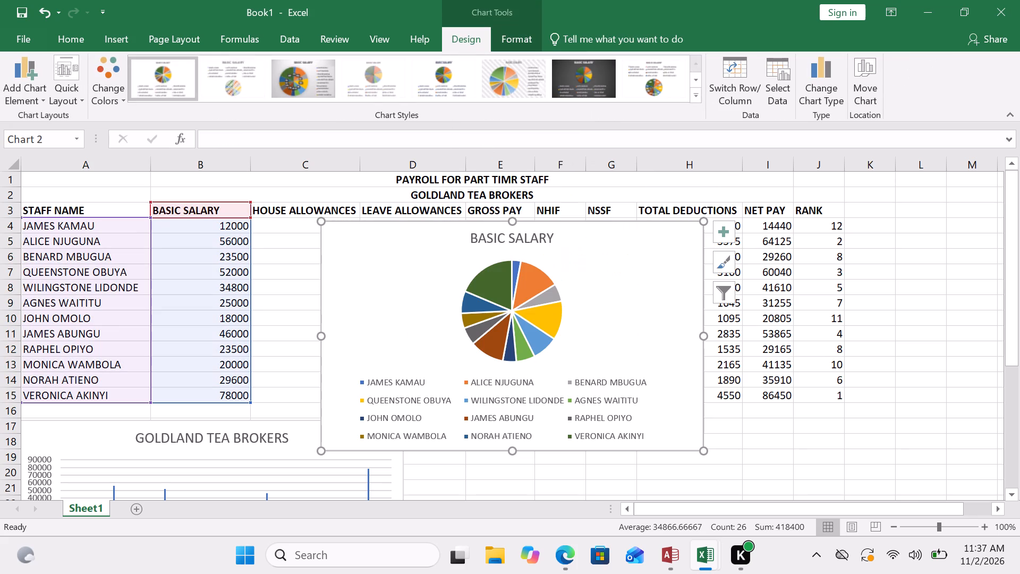
# Move the BASIC SALARY pie chart beside the column chart, starting at about row 17 and spanning columns D to J, and save the workbook.
pyautogui.scroll(1, 509, 290)
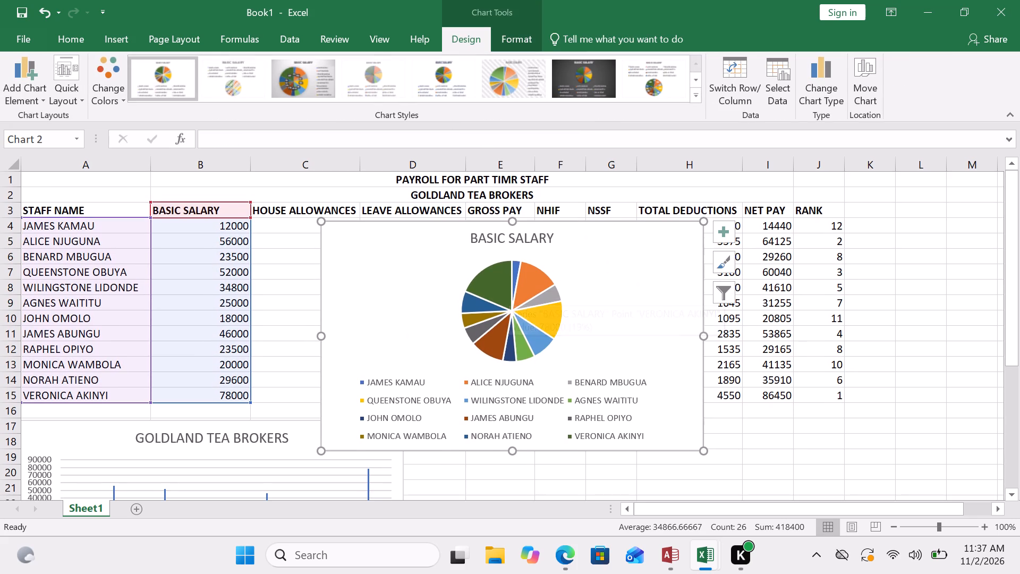
pyautogui.moveTo(348, 229); pyautogui.dragTo(463, 443)
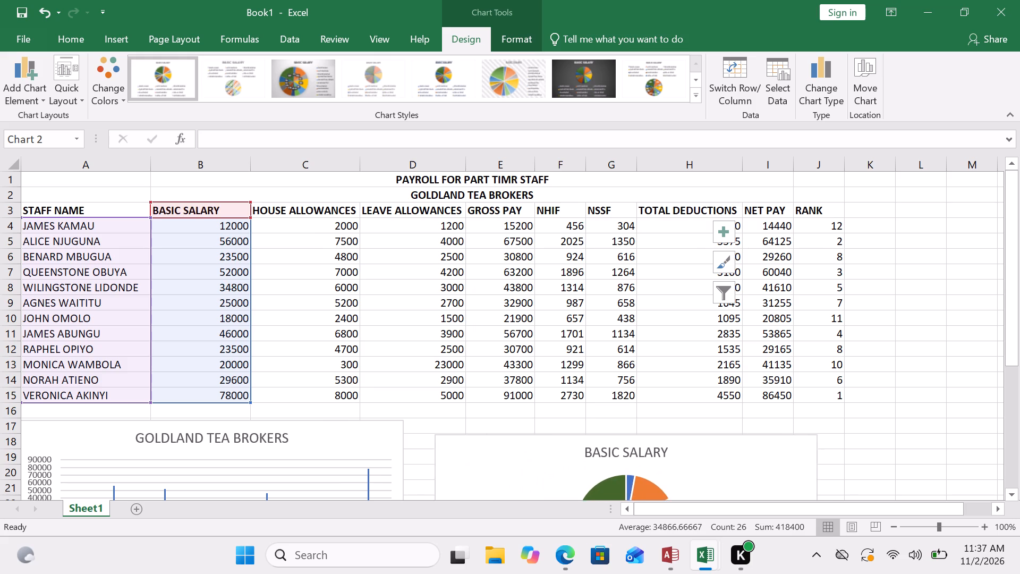
pyautogui.moveTo(463, 443); pyautogui.dragTo(467, 426)
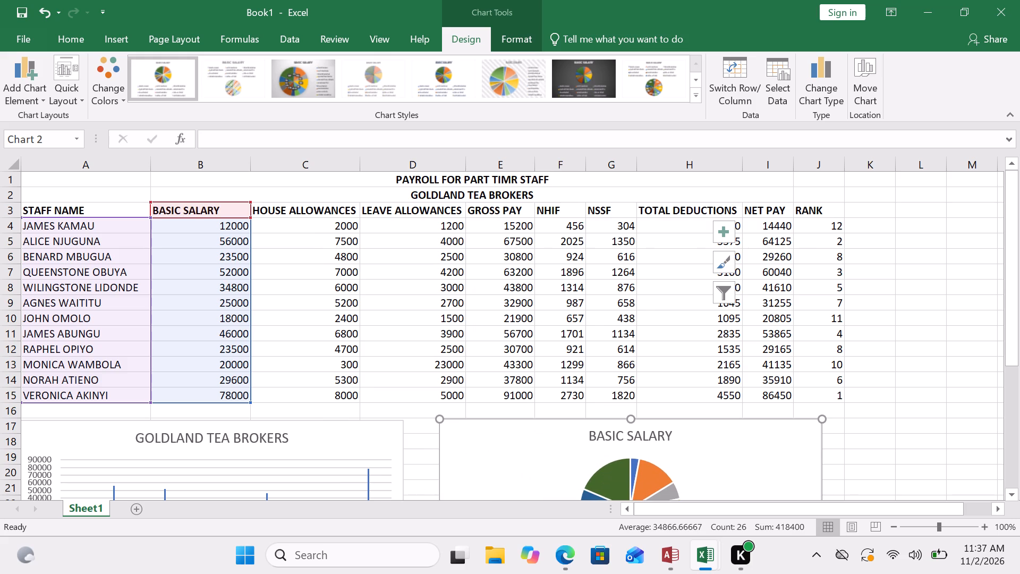
pyautogui.scroll(-4, 467, 426)
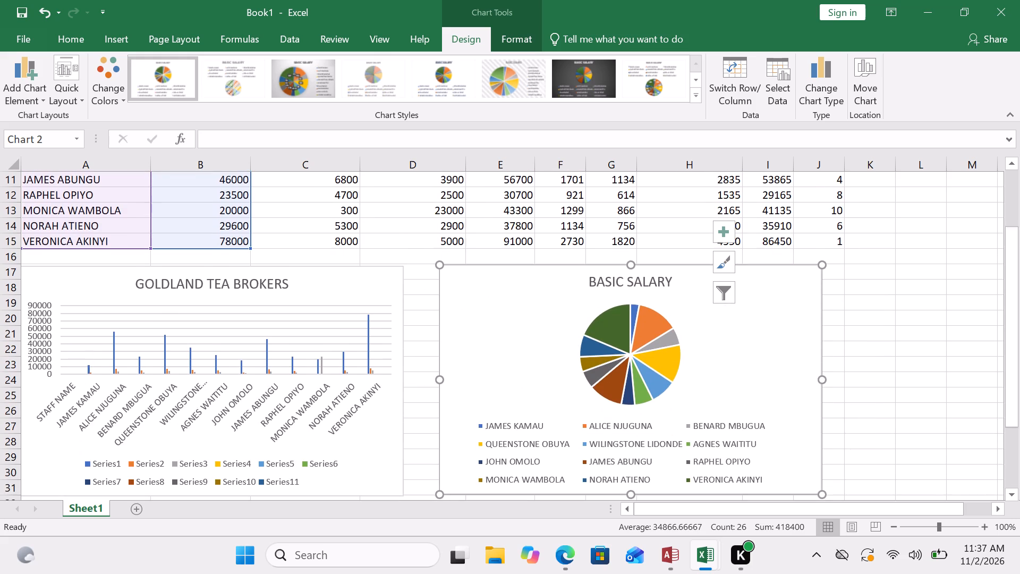
pyautogui.scroll(-1, 467, 426)
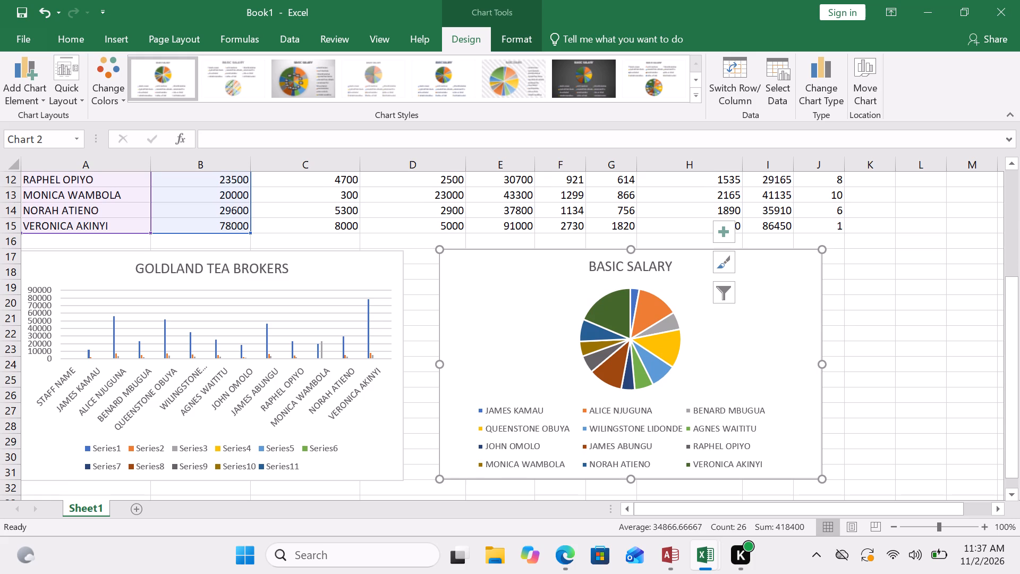
pyautogui.hotkey('ctrl', 's')
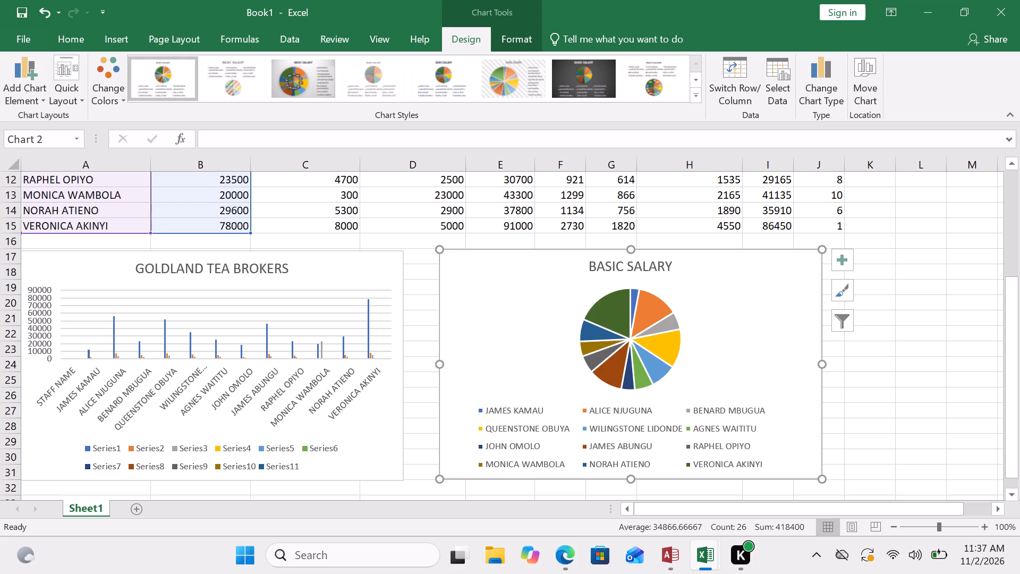
pyautogui.scroll(4, 467, 426)
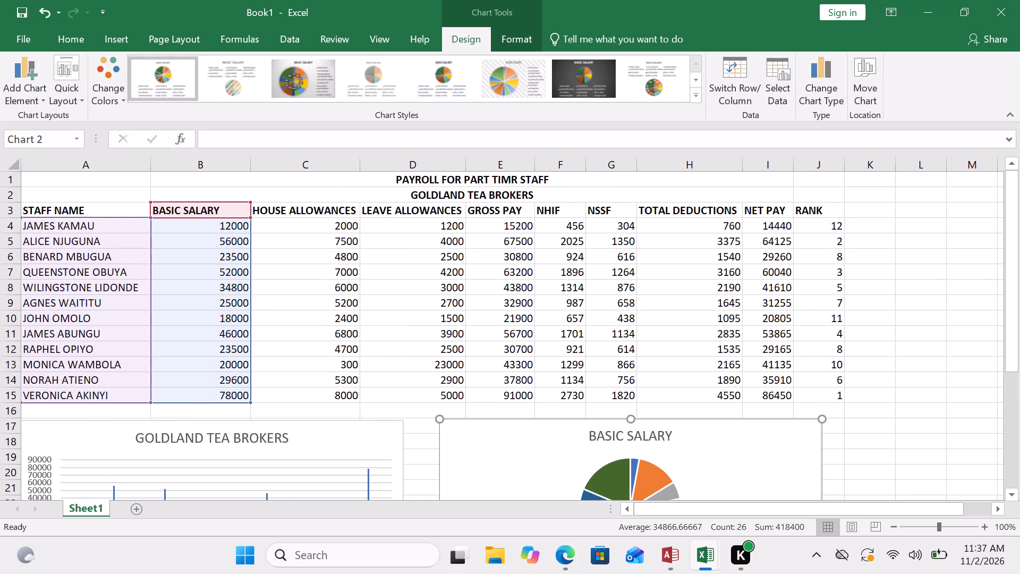
pyautogui.hotkey('ctrl', 's')
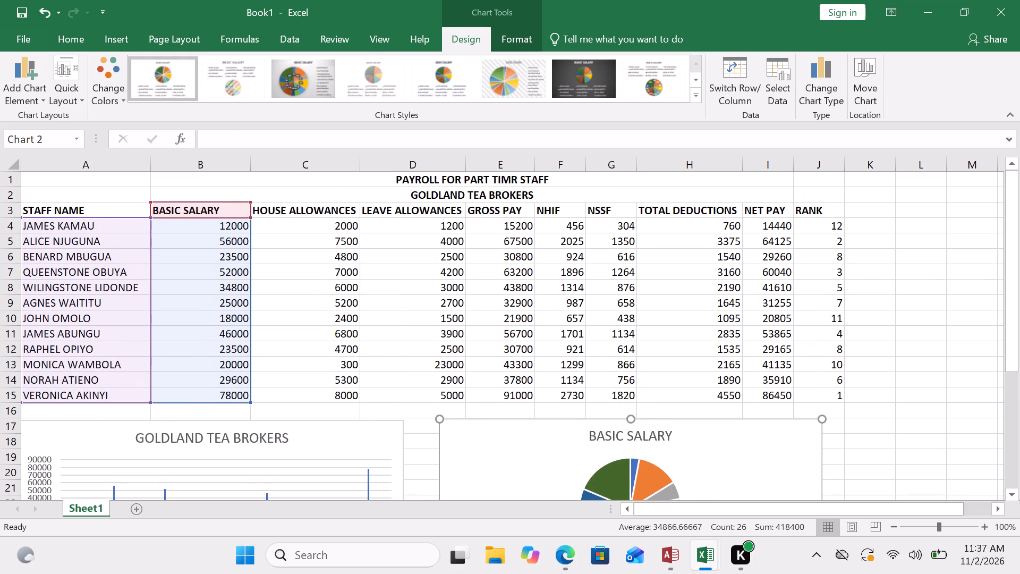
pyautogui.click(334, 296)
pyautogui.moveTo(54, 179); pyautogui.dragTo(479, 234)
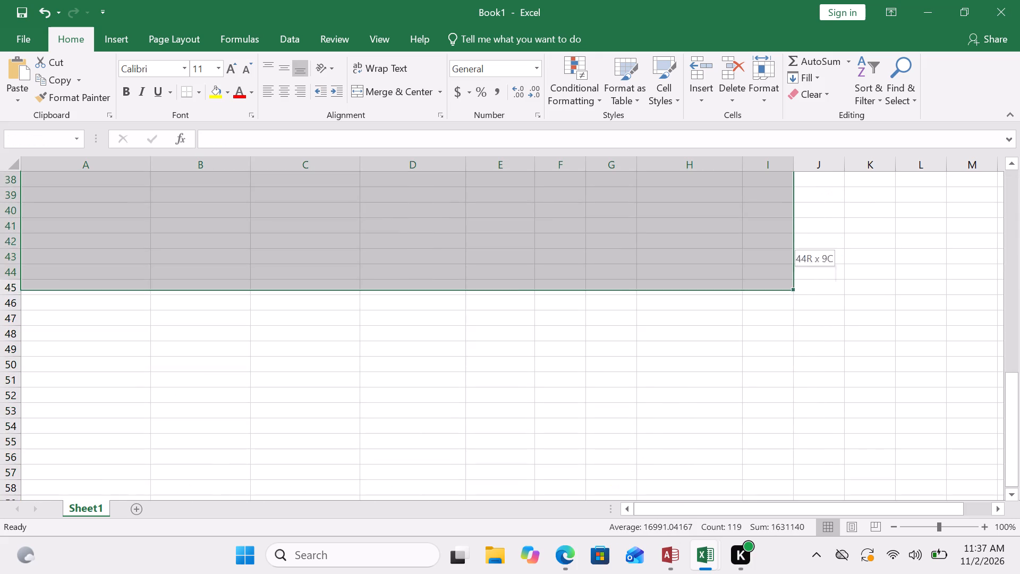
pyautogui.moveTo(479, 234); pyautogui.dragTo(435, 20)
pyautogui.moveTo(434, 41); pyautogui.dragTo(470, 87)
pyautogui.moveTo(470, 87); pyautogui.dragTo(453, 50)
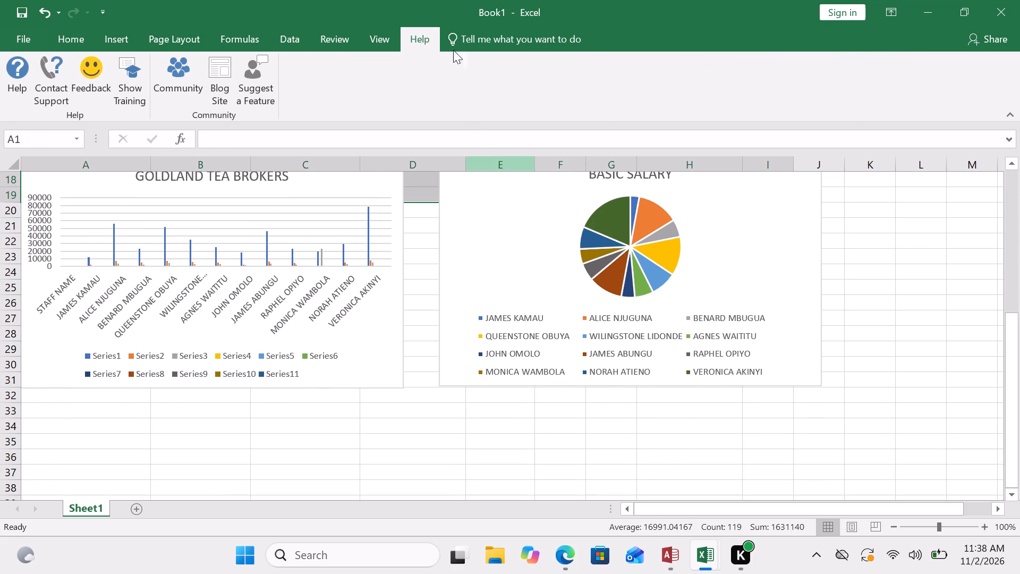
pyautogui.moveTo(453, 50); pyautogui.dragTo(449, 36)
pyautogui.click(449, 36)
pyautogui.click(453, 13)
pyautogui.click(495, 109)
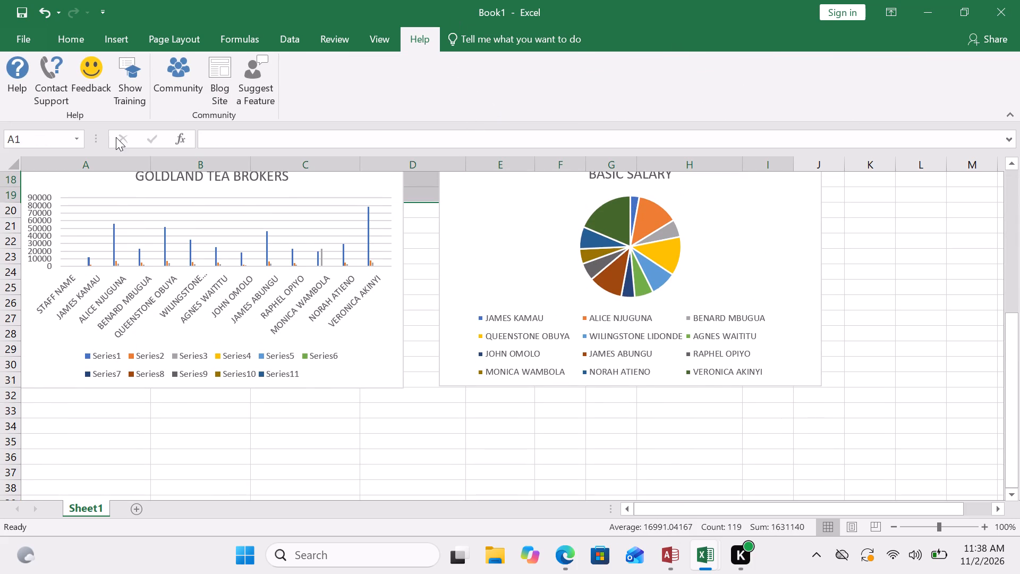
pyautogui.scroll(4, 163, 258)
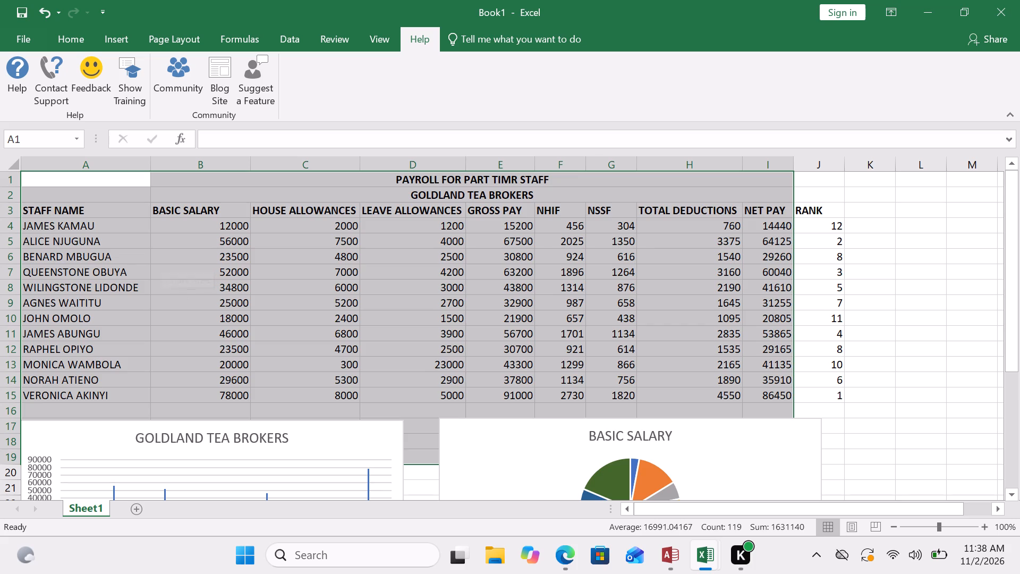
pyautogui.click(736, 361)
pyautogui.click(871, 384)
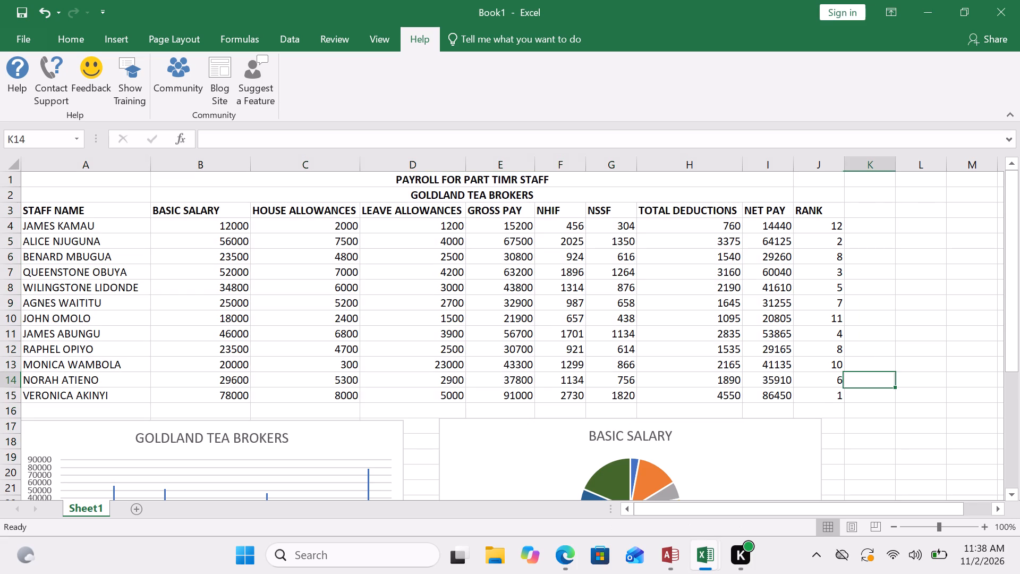
# Copy the whole payroll table, range A1:J15, including its two title rows and the RANK column.
pyautogui.moveTo(837, 391); pyautogui.dragTo(676, 348)
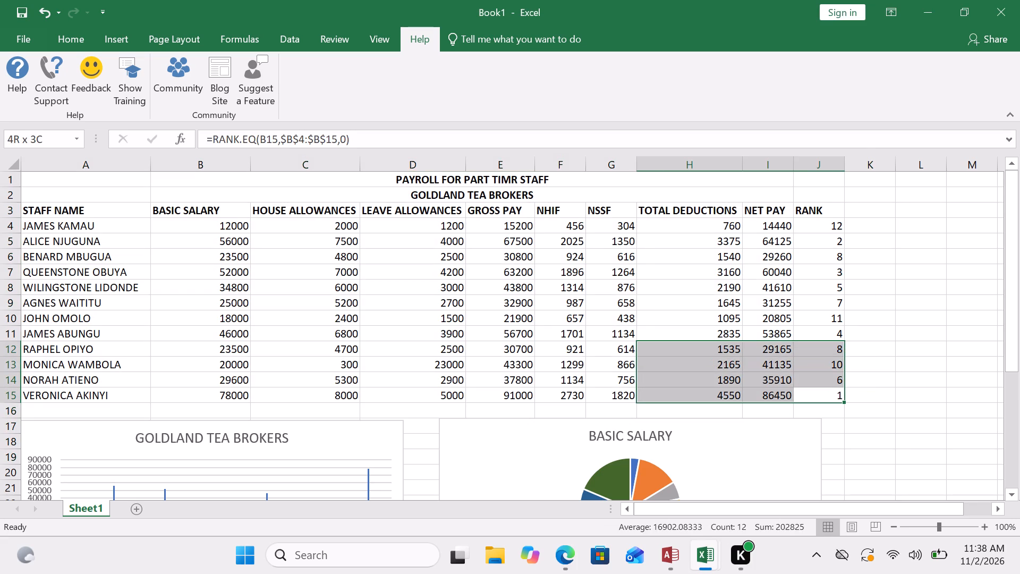
pyautogui.moveTo(676, 348); pyautogui.dragTo(67, 129)
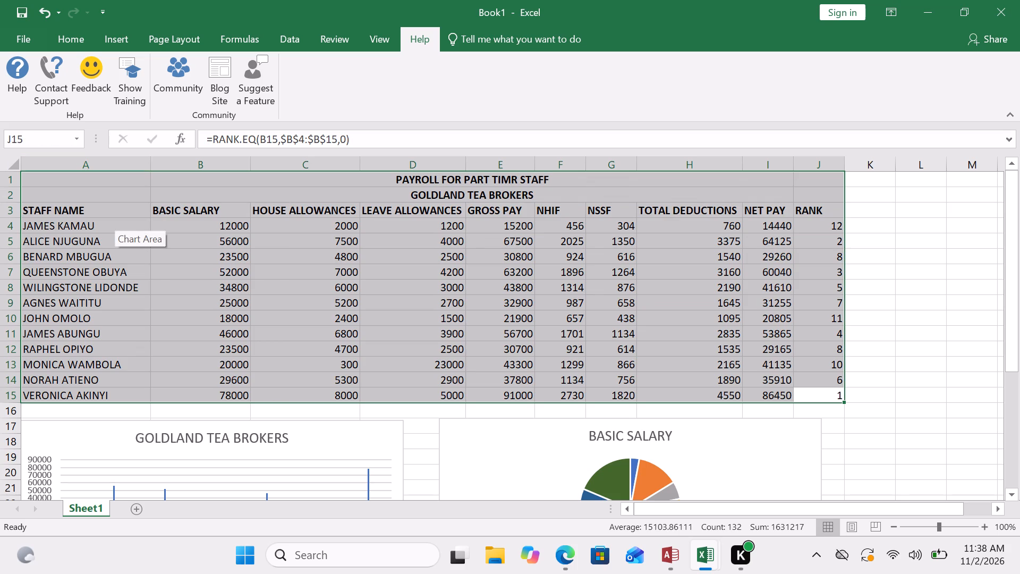
pyautogui.hotkey('ctrl', 'c')
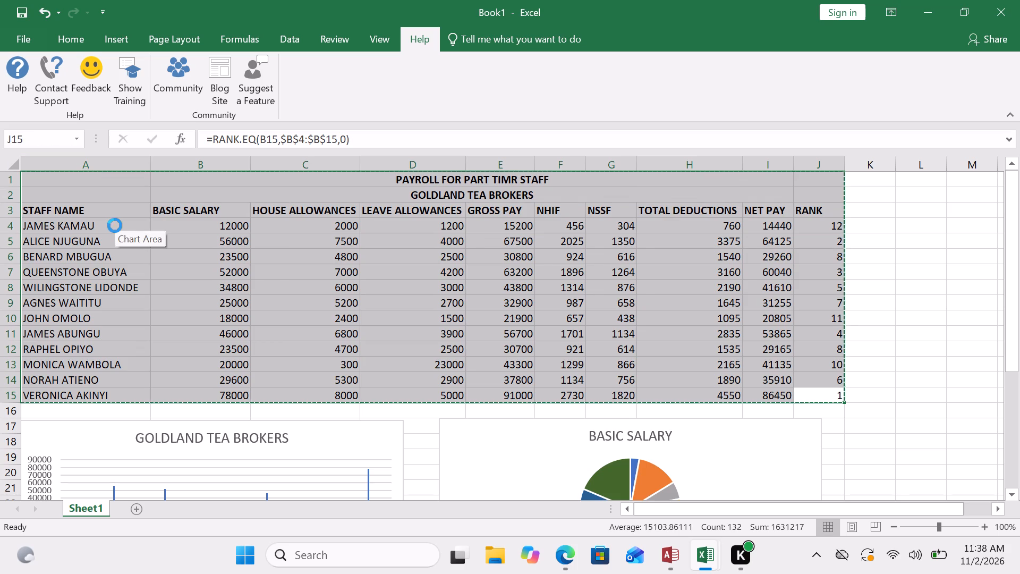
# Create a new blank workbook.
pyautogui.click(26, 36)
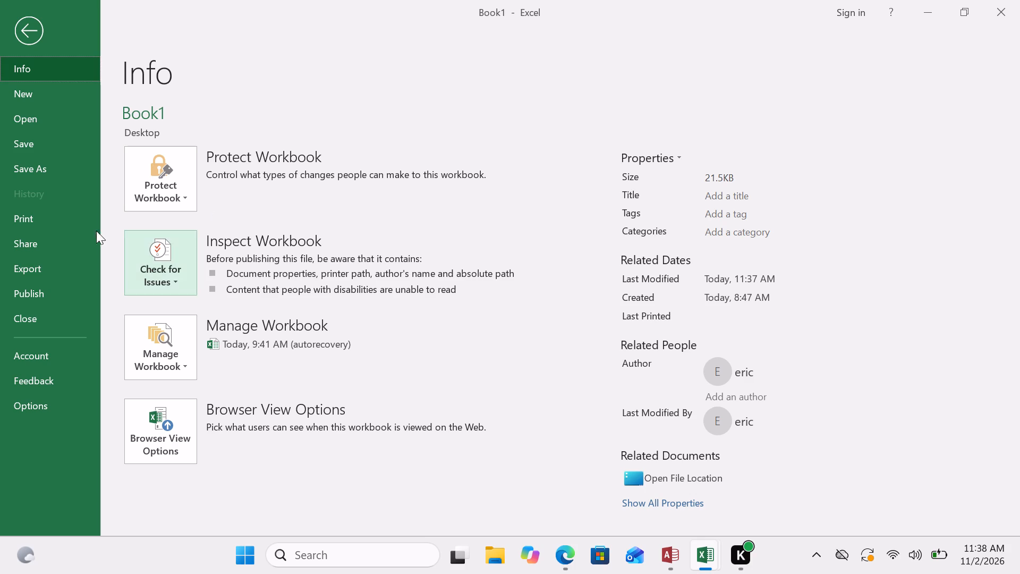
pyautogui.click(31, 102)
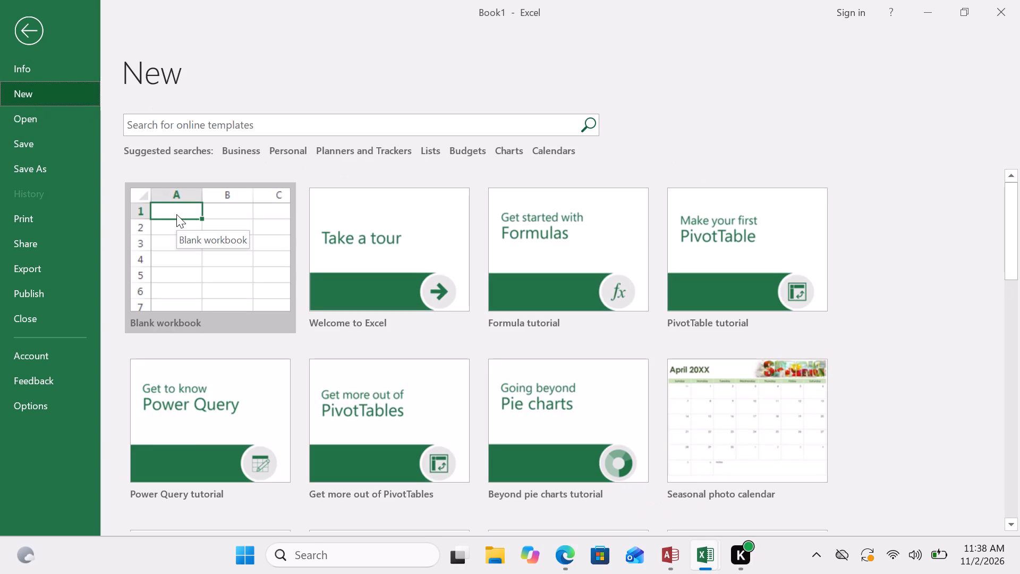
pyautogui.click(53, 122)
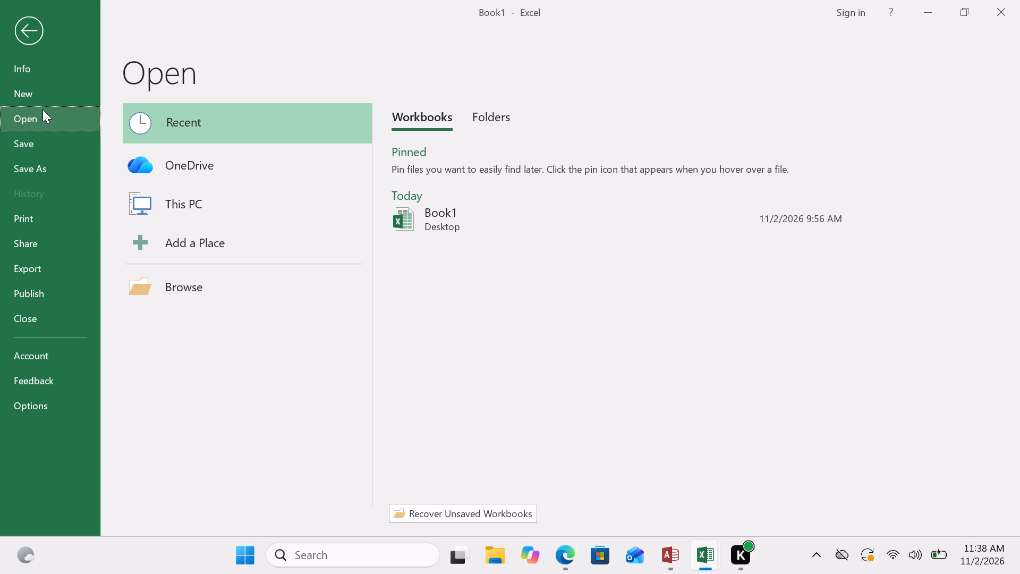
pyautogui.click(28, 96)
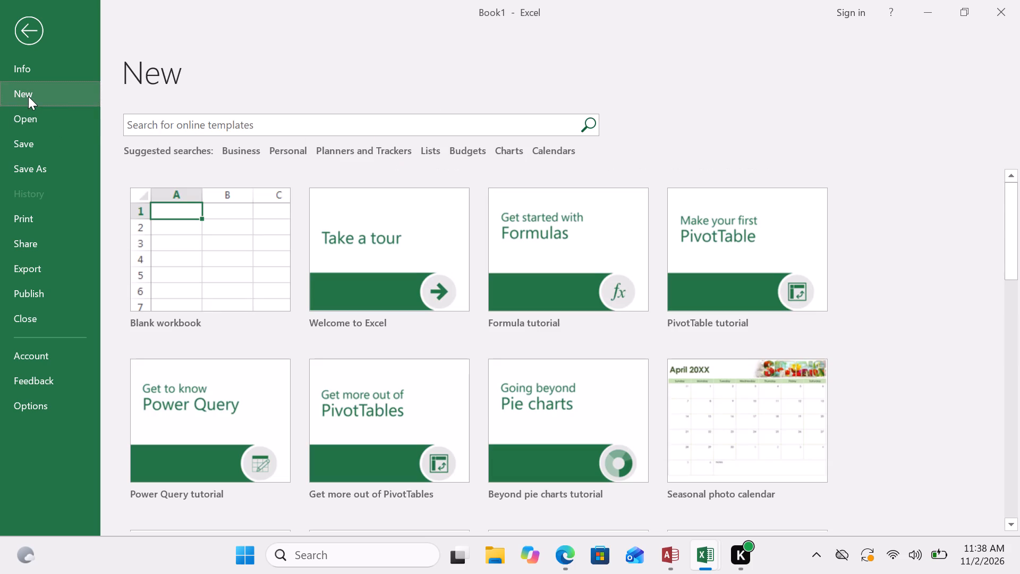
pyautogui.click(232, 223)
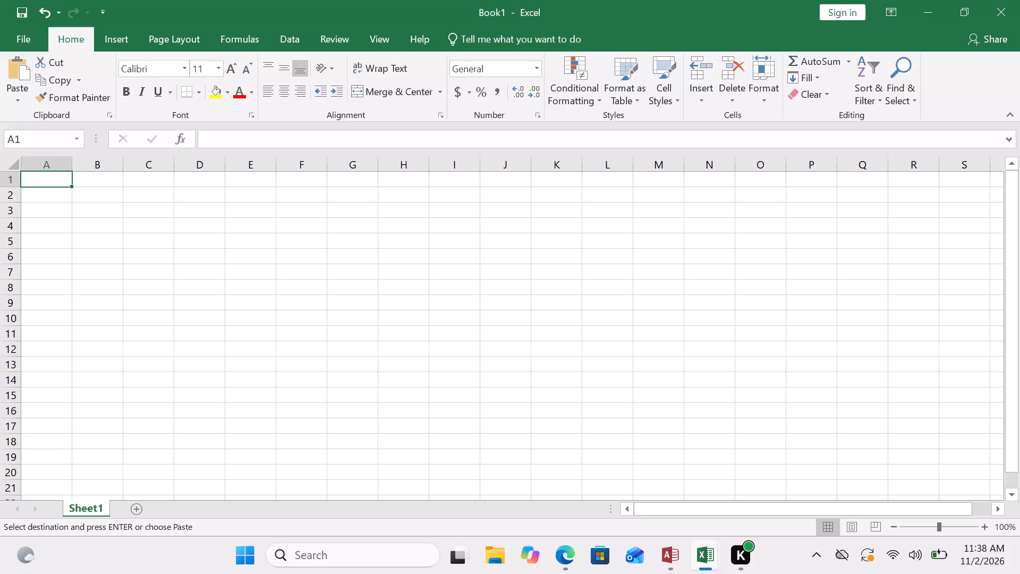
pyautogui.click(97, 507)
# Undo the last move of the BASIC SALARY pie chart in the payroll workbook.
pyautogui.click(49, 11)
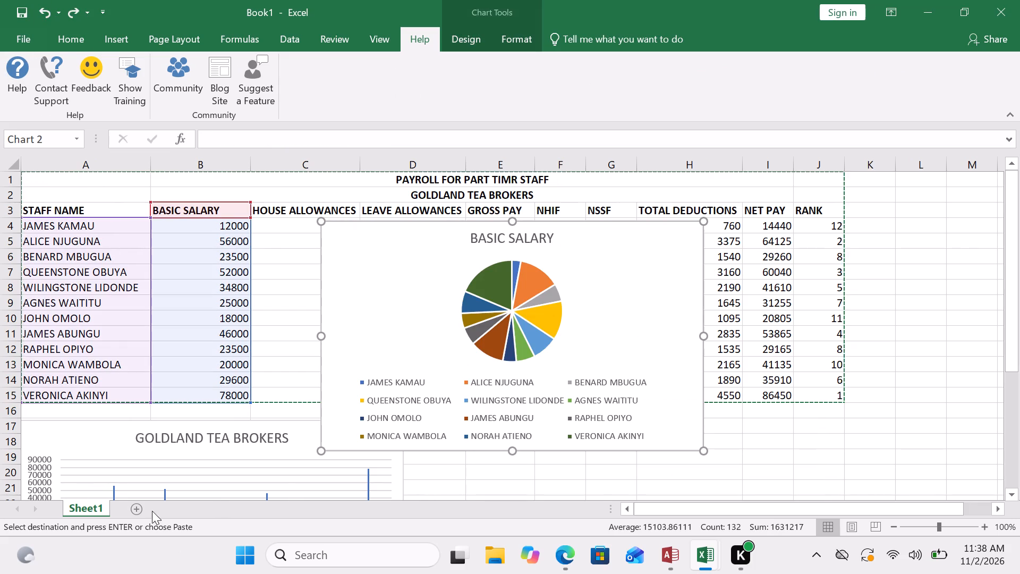
# Add a second sheet to the payroll workbook and paste the copied payroll table starting at cell A1.
pyautogui.click(132, 509)
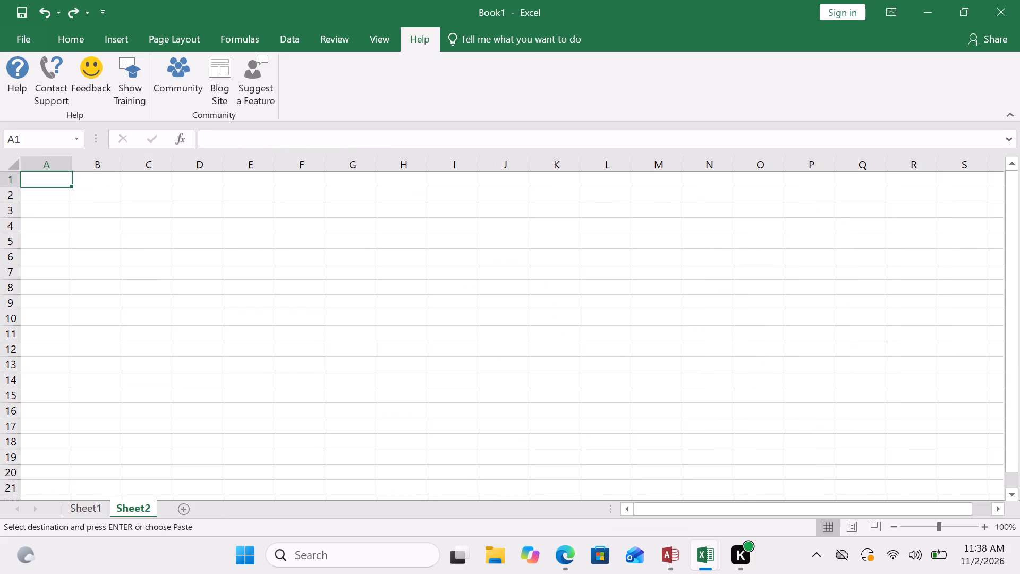
pyautogui.hotkey('ctrl', 'v')
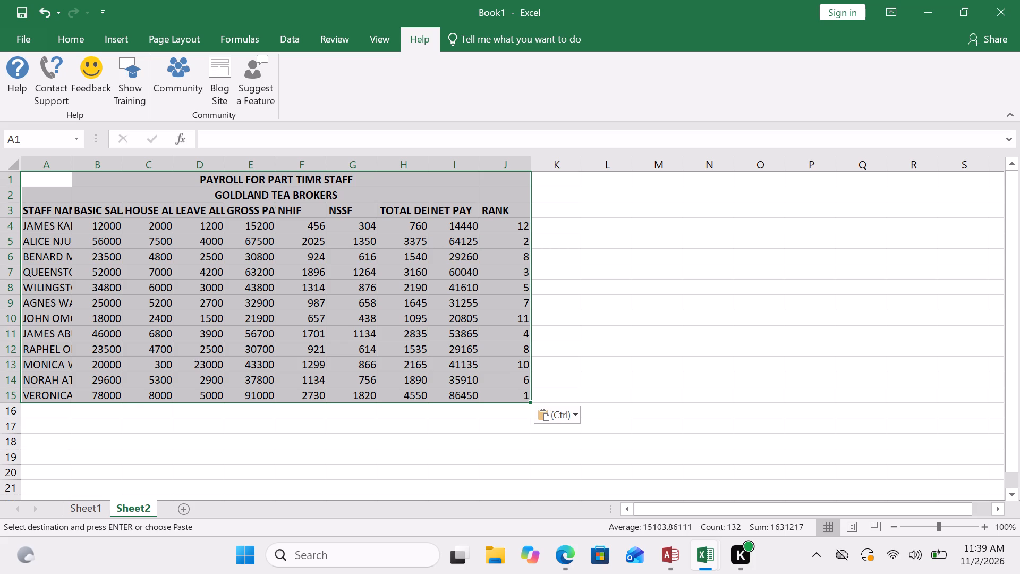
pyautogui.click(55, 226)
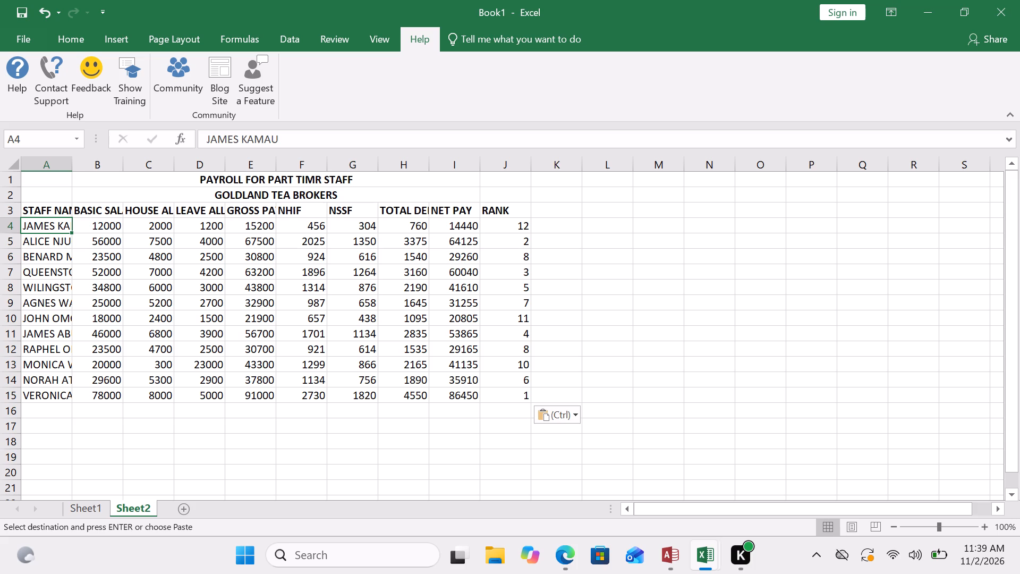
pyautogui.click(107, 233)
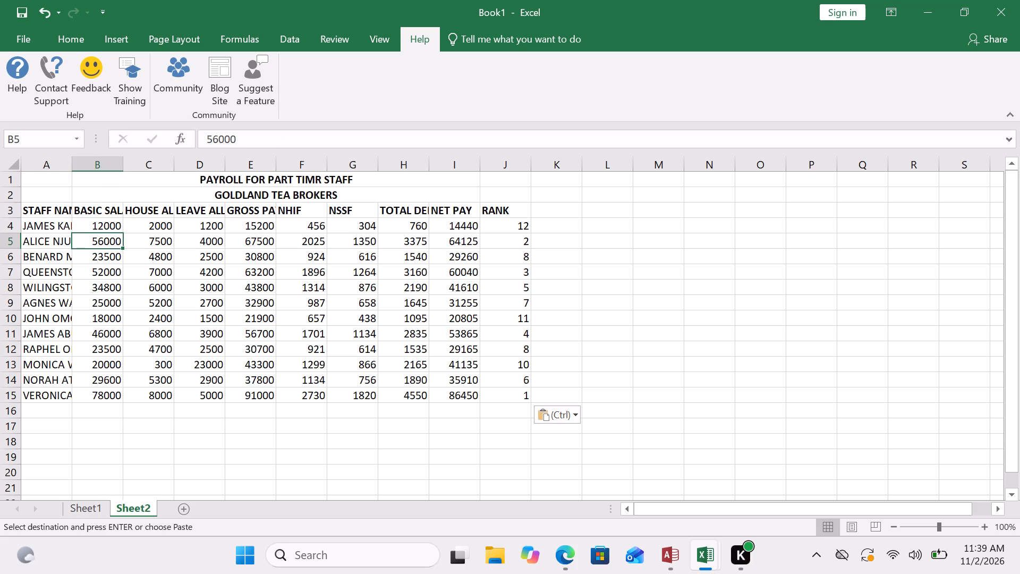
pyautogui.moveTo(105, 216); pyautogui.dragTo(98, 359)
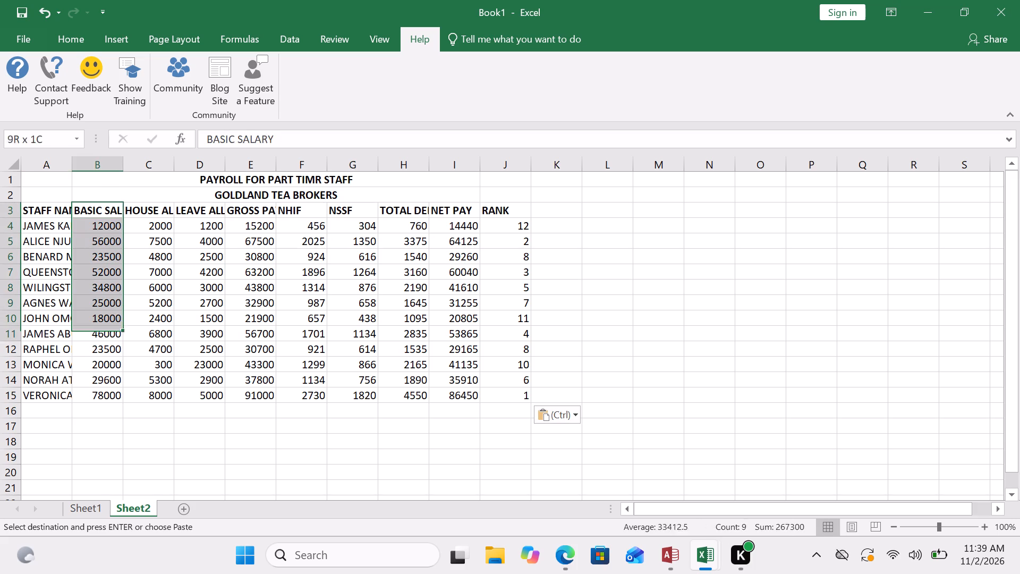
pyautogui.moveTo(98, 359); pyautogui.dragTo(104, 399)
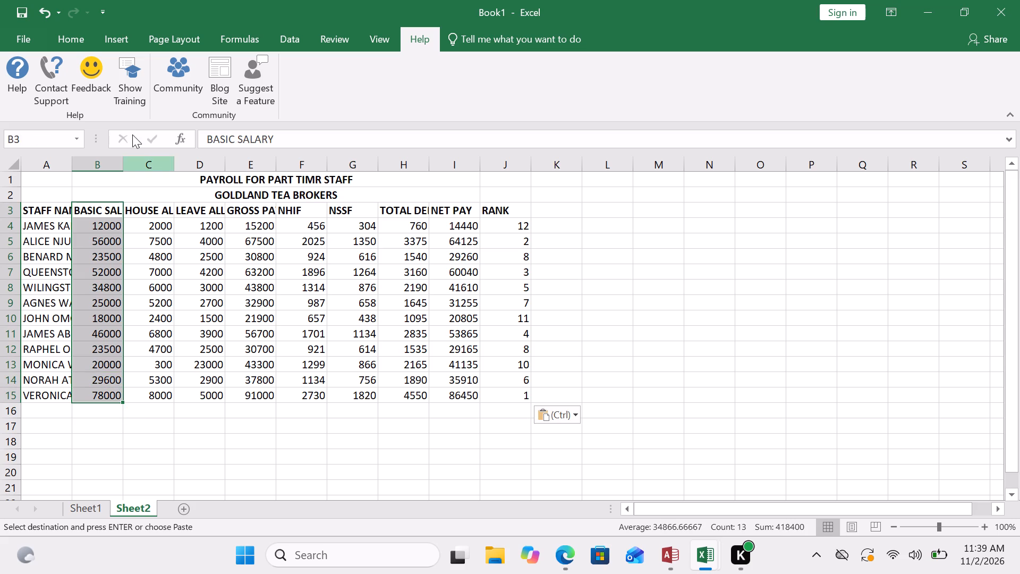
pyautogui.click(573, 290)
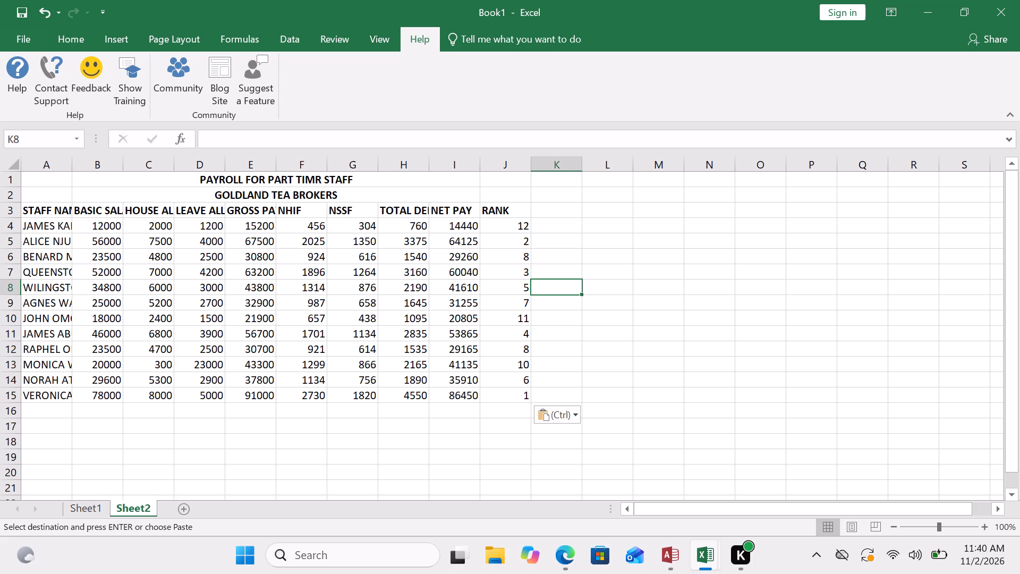
# Start an IF formula in cell K4 of Sheet2, beside the RANK value for the first staff member.
pyautogui.click(563, 221)
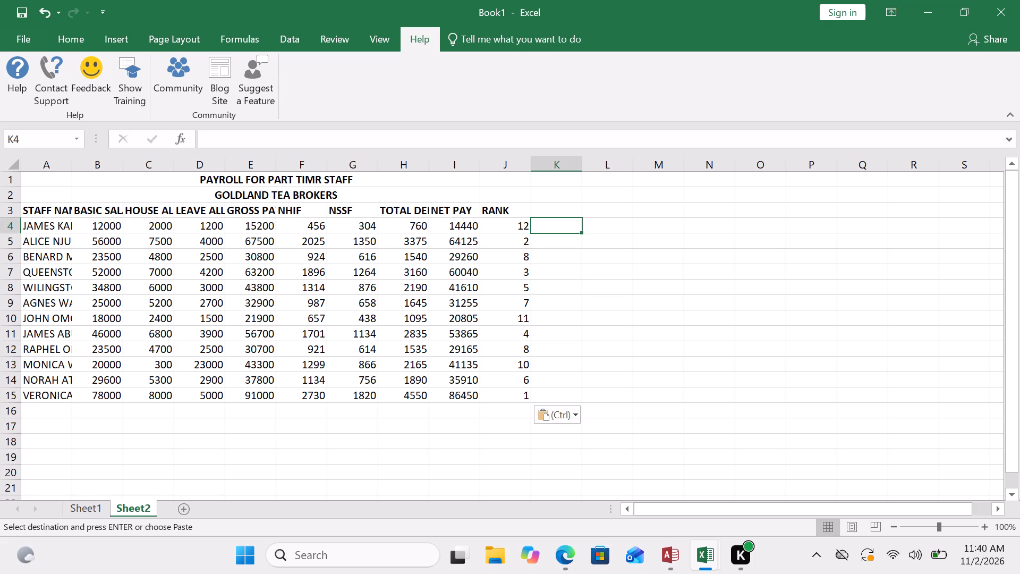
pyautogui.click(22, 32)
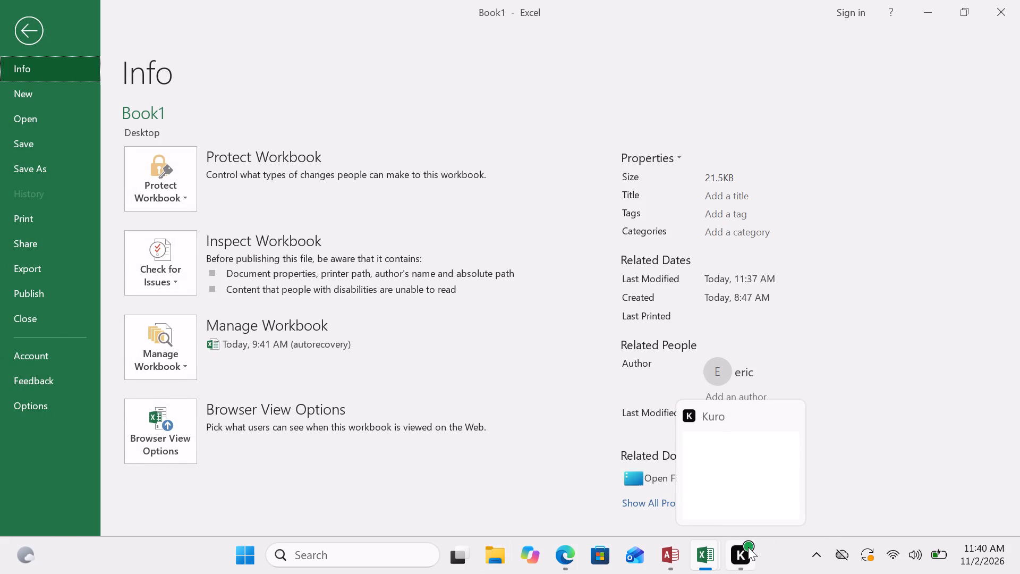
pyautogui.click(30, 42)
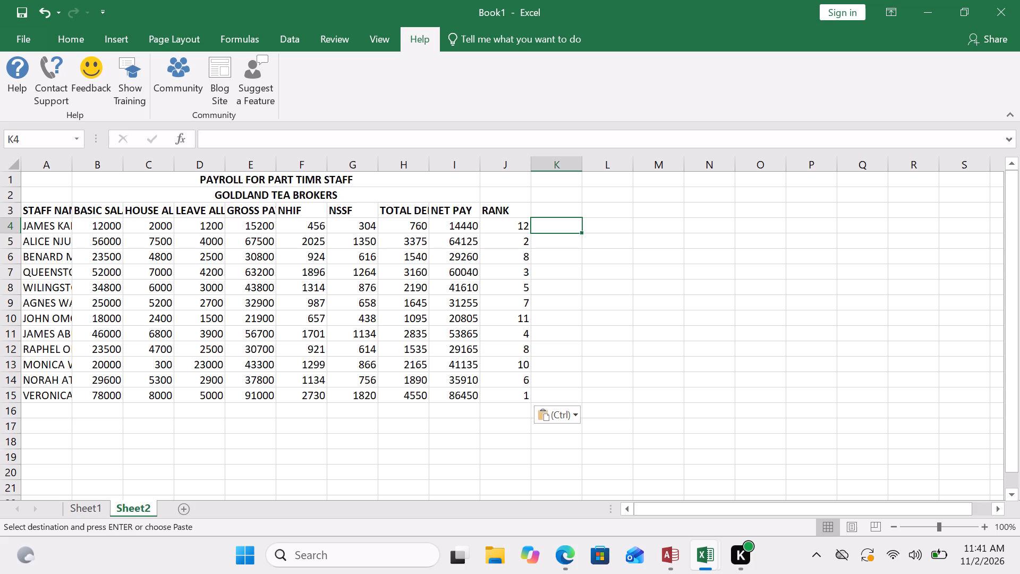
pyautogui.press('=')
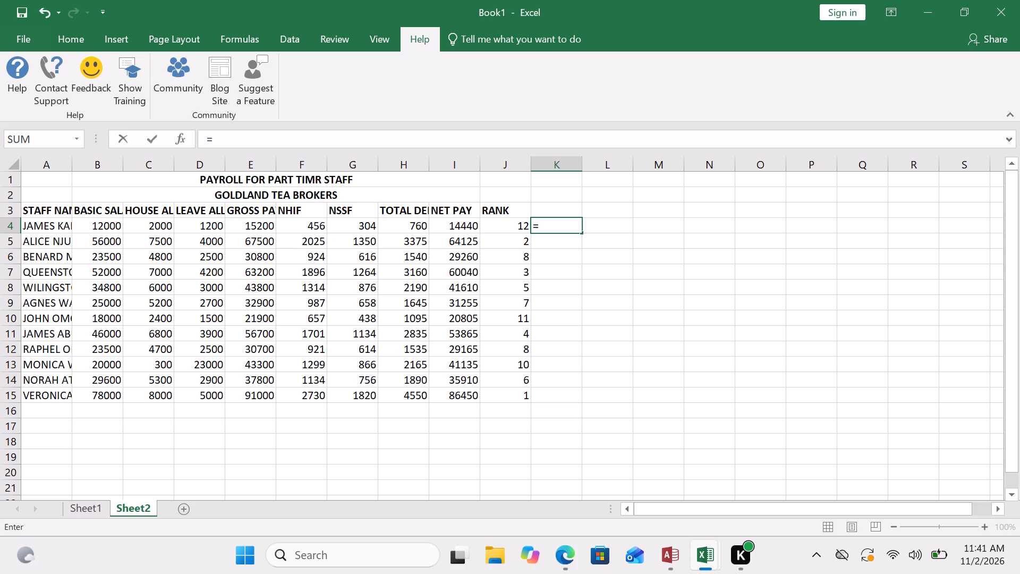
pyautogui.write('IF')
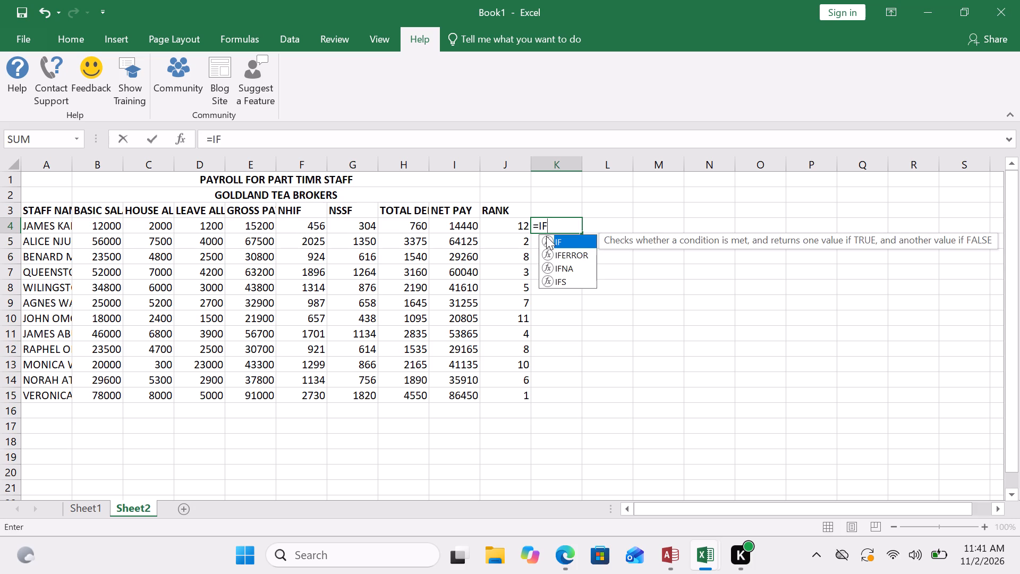
pyautogui.doubleClick(558, 235)
pyautogui.click(558, 235)
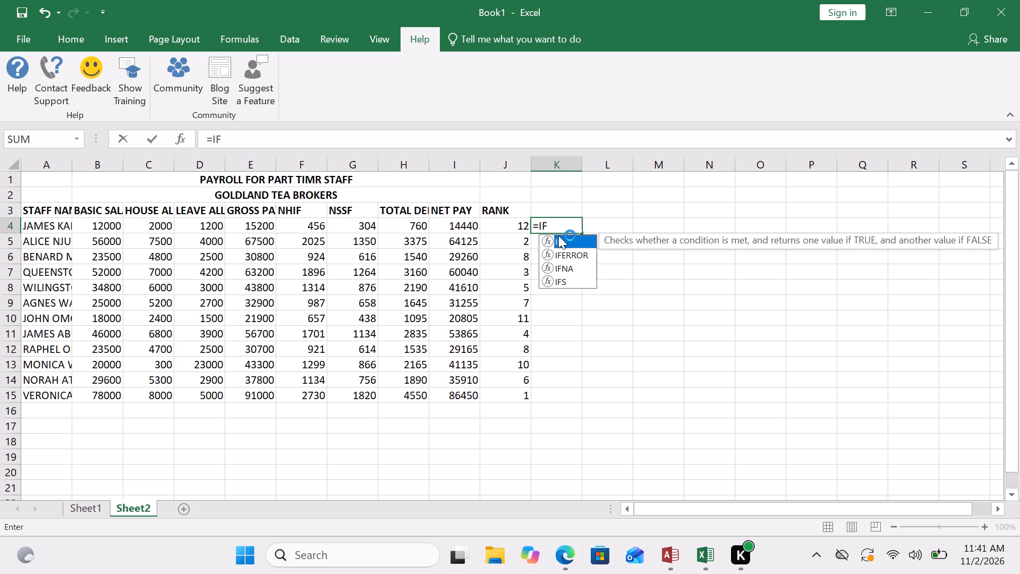